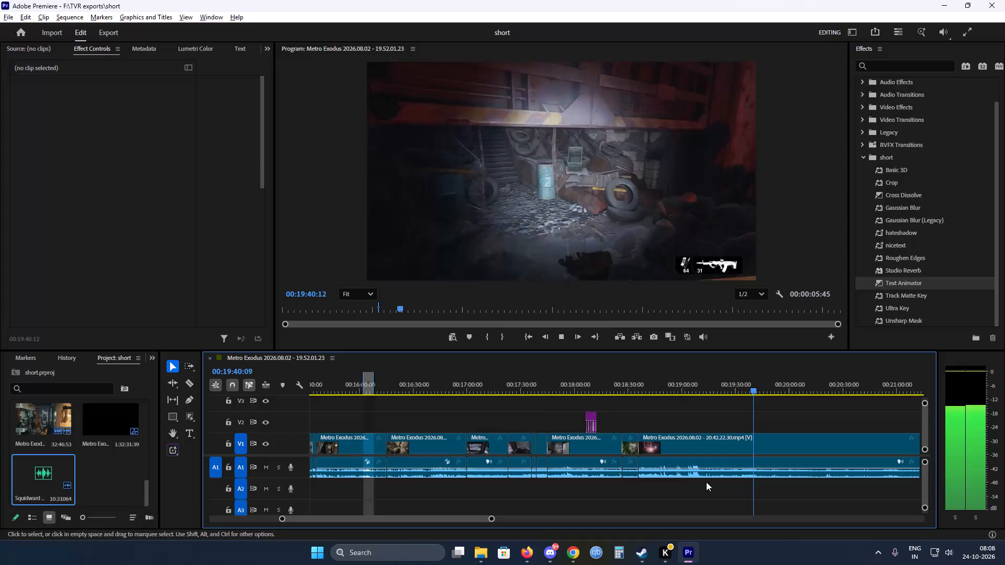
Scrub past the hatch-wheel scene and split the V1 gameplay clip at 00:19:40:55.
scroll(701, 478, "down", 8)
left_click(551, 393)
key("space")
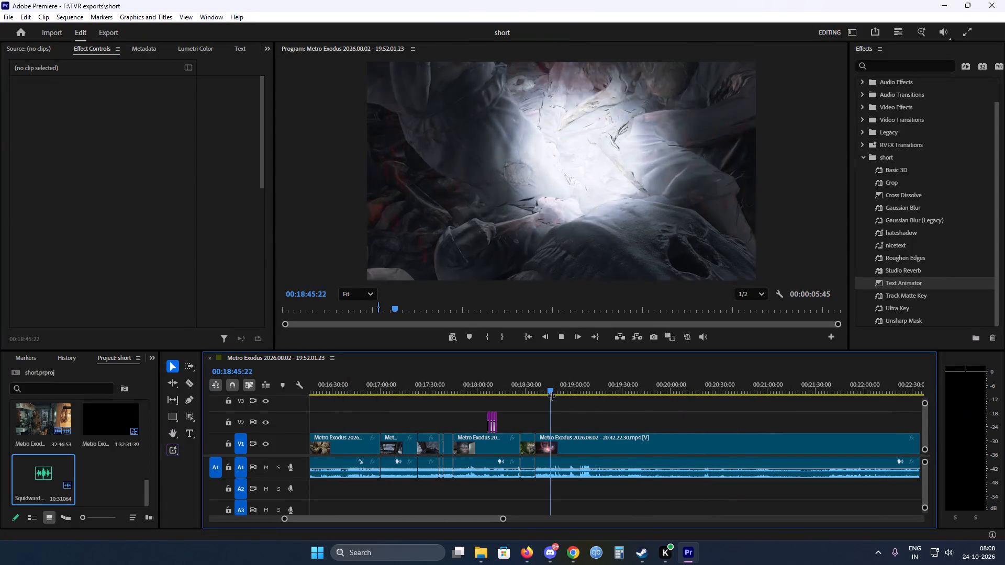
left_click_drag(556, 391, 605, 391)
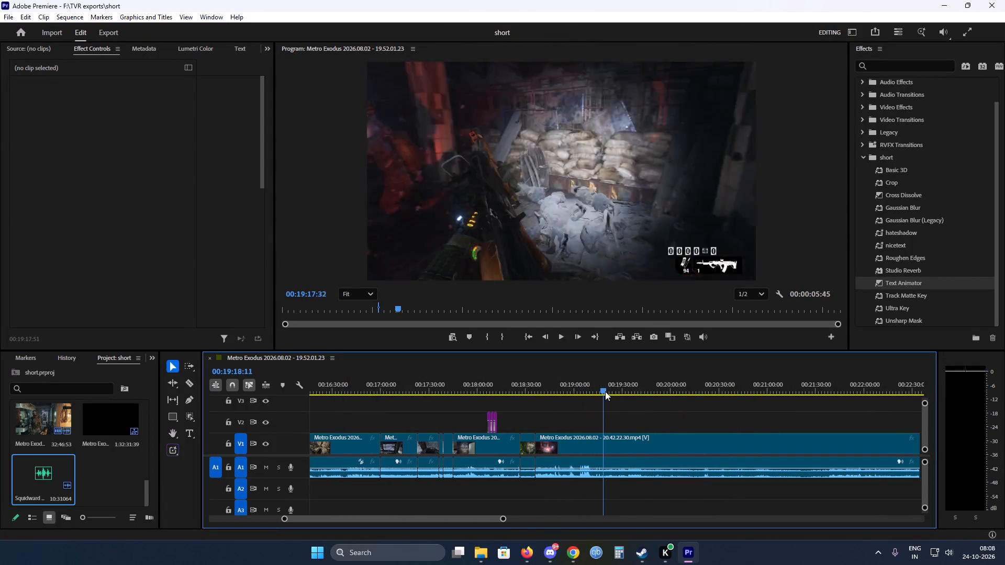
left_click_drag(605, 391, 631, 389)
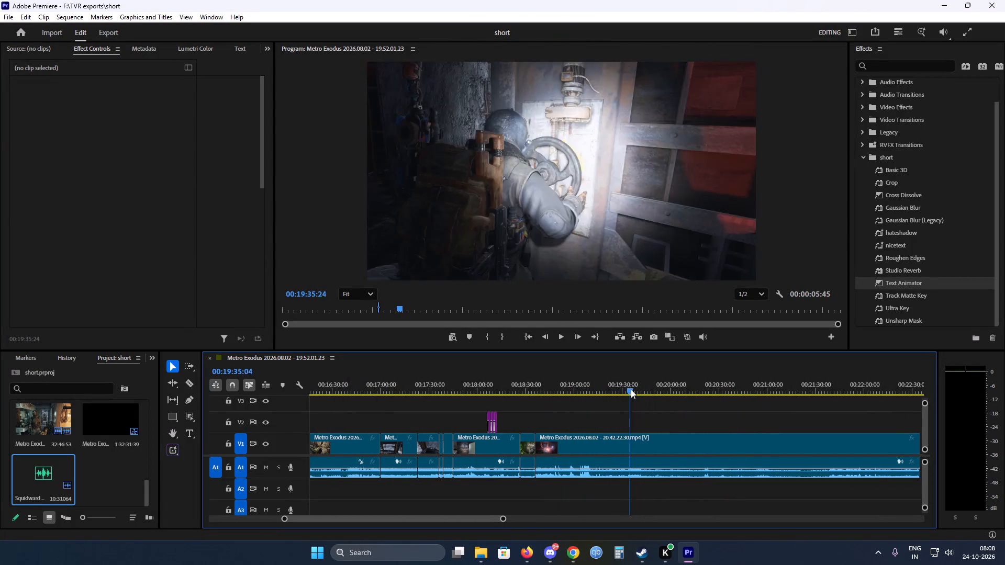
left_click_drag(631, 389, 634, 389)
key("space")
scroll(620, 437, "down", 1)
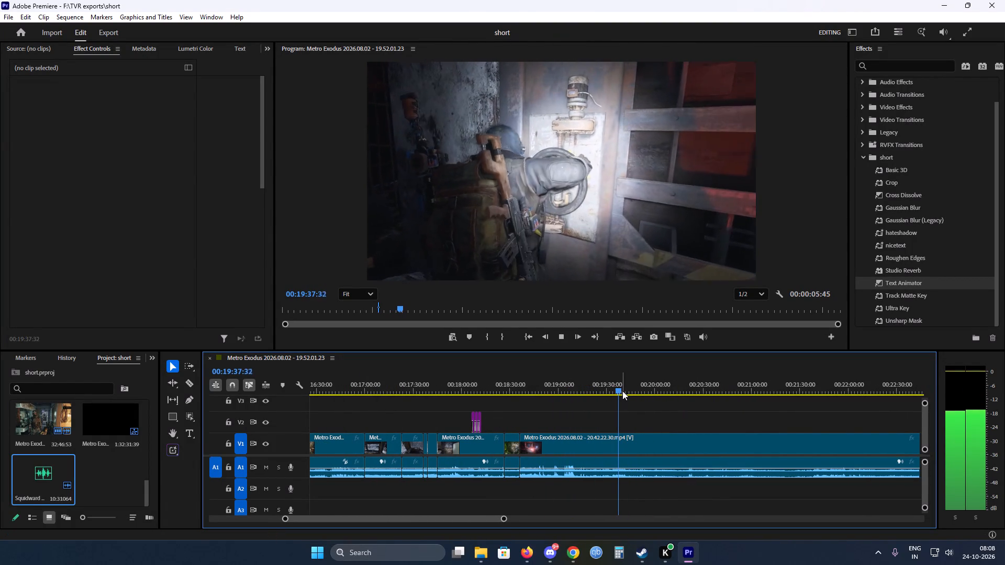
left_click_drag(621, 389, 627, 389)
key("c")
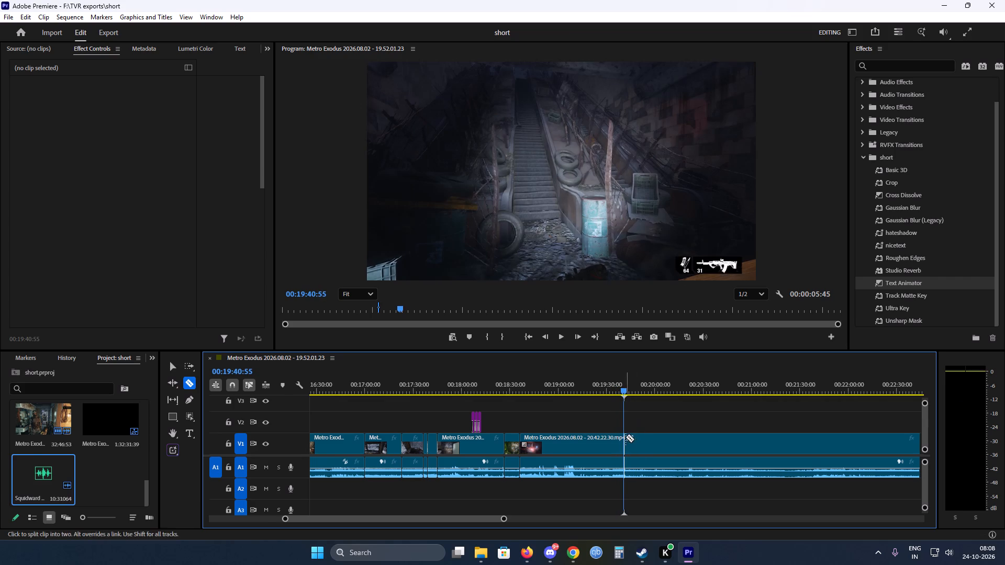
left_click(626, 437)
key("v")
Split the V1 gameplay clip again at about 00:19:48, where the dark tiled room with the door is shown.
key("space")
scroll(591, 427, "down", 5)
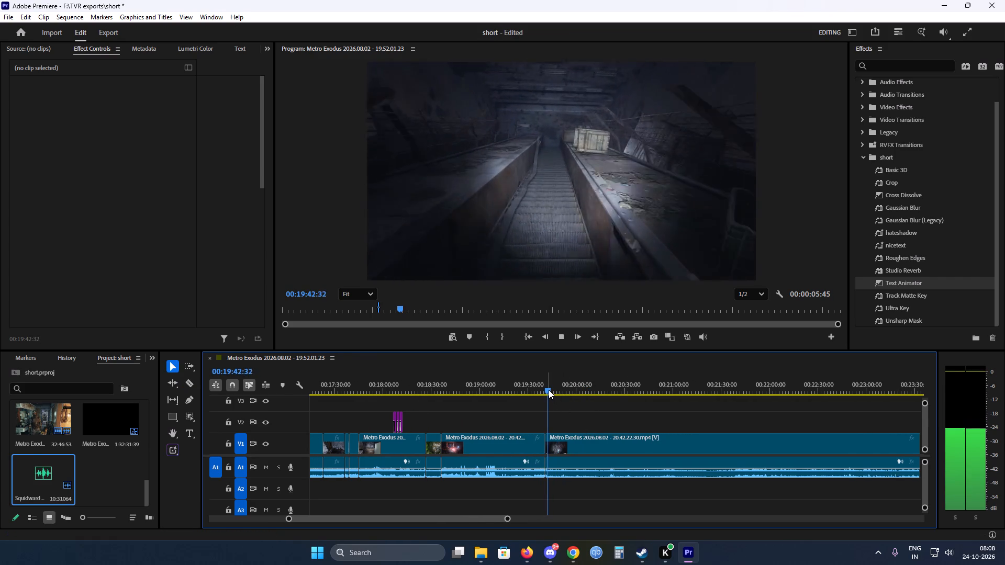
left_click_drag(549, 389, 556, 390)
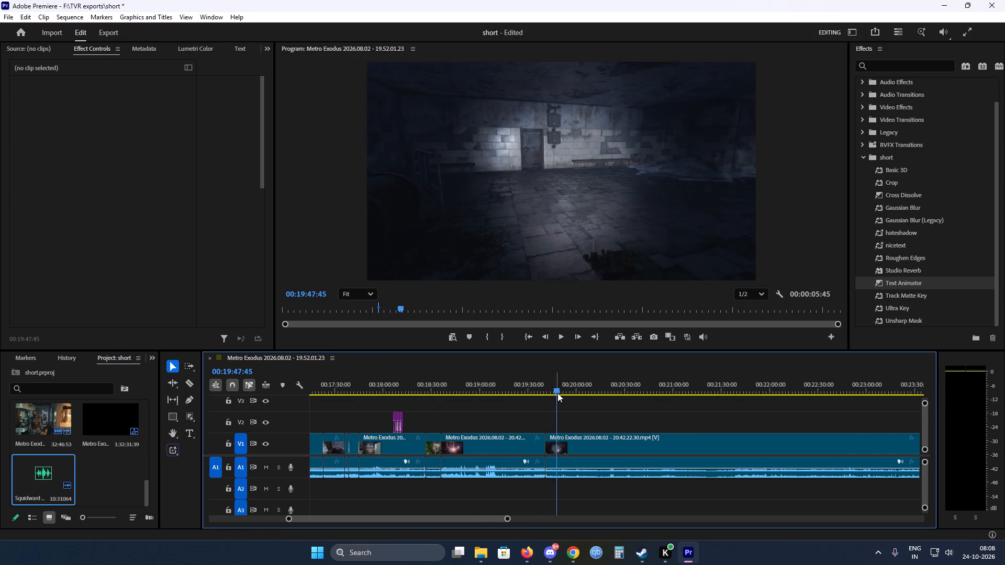
key("space")
key("c")
left_click(558, 440)
key("v")
Scrub through the following exploration footage and split the V1 clip at the dark shot at 00:21:40:02.
key("space")
scroll(548, 414, "down", 3)
left_click_drag(514, 390, 518, 390)
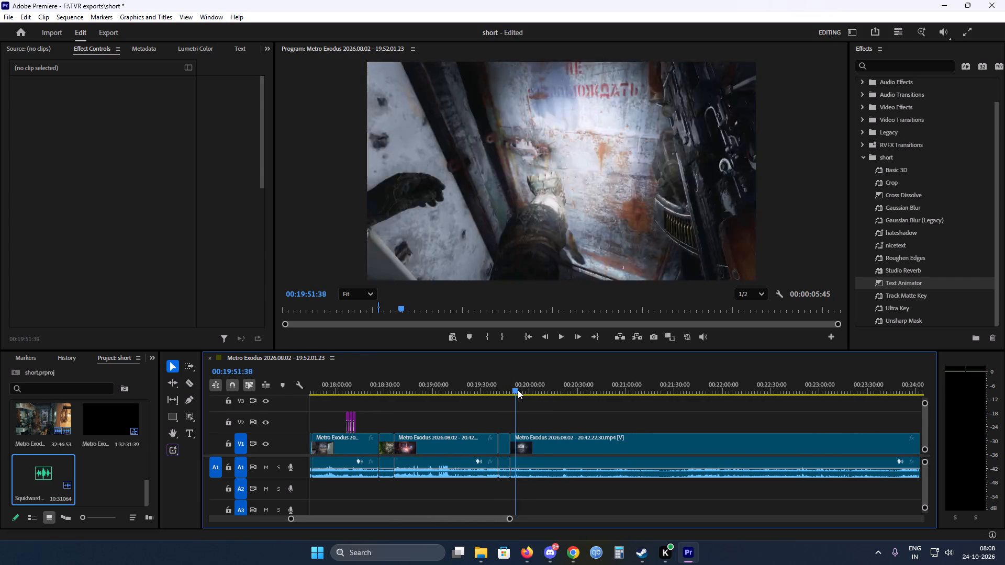
left_click_drag(518, 390, 537, 389)
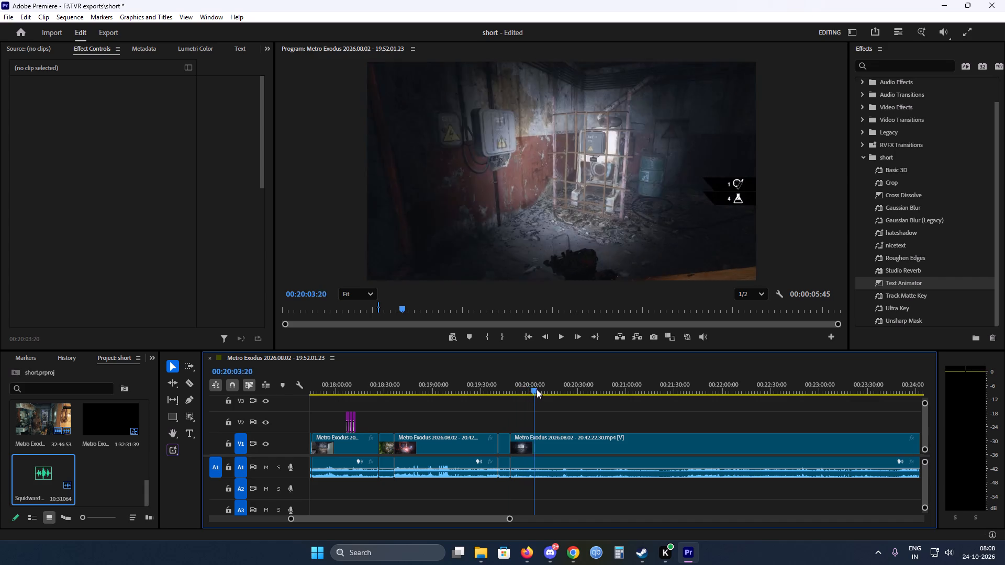
left_click_drag(537, 389, 577, 392)
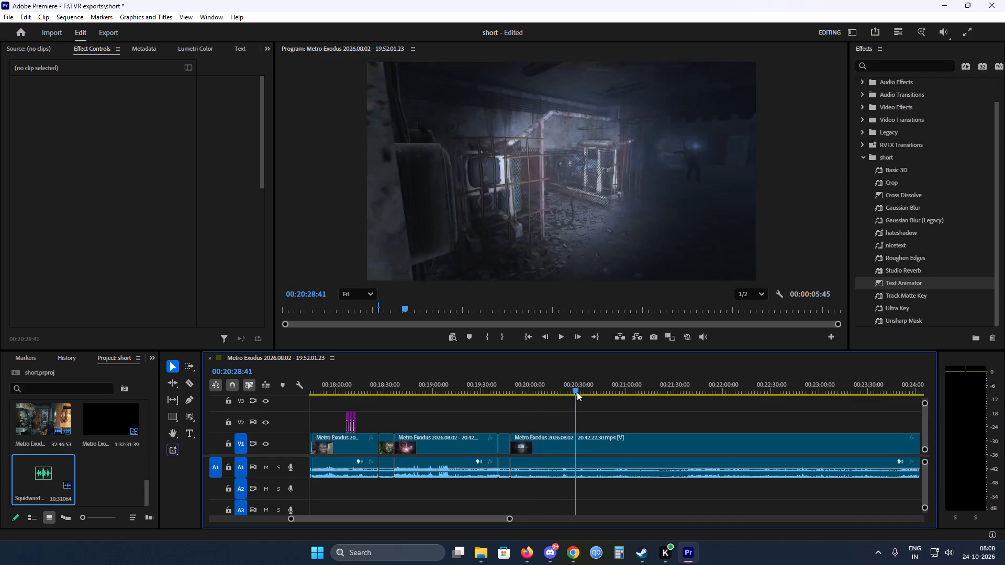
left_click_drag(577, 392, 599, 392)
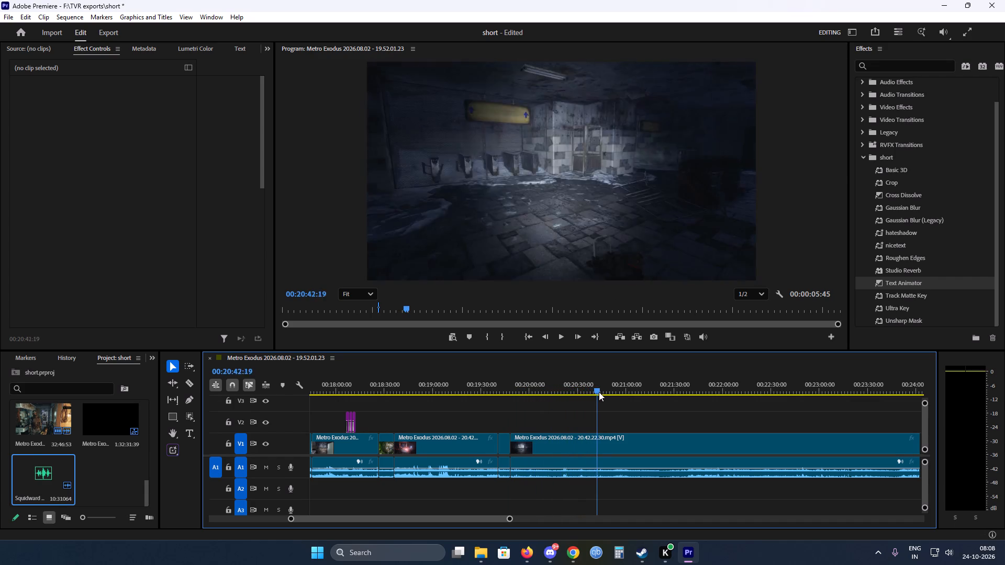
left_click_drag(599, 392, 620, 391)
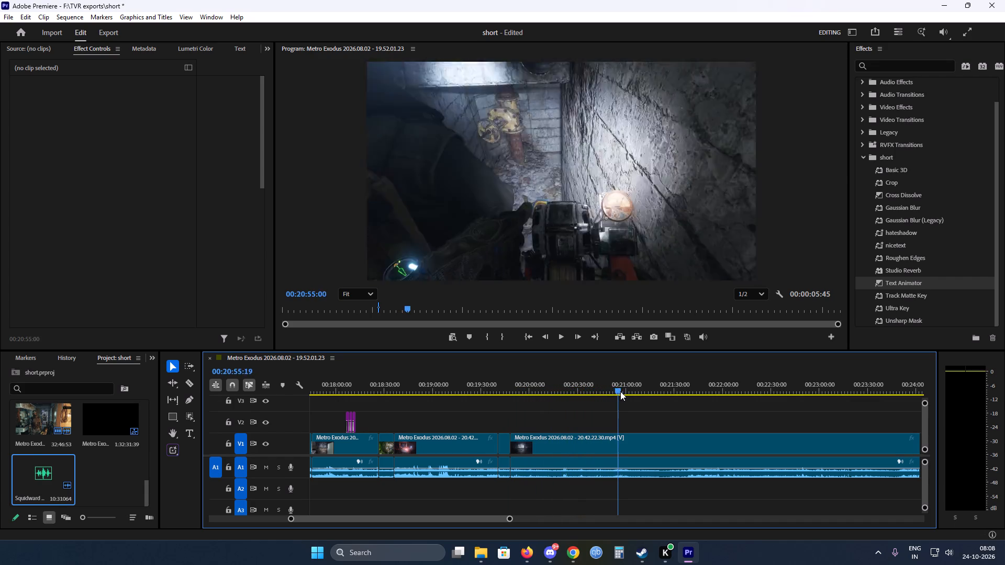
left_click_drag(620, 391, 644, 391)
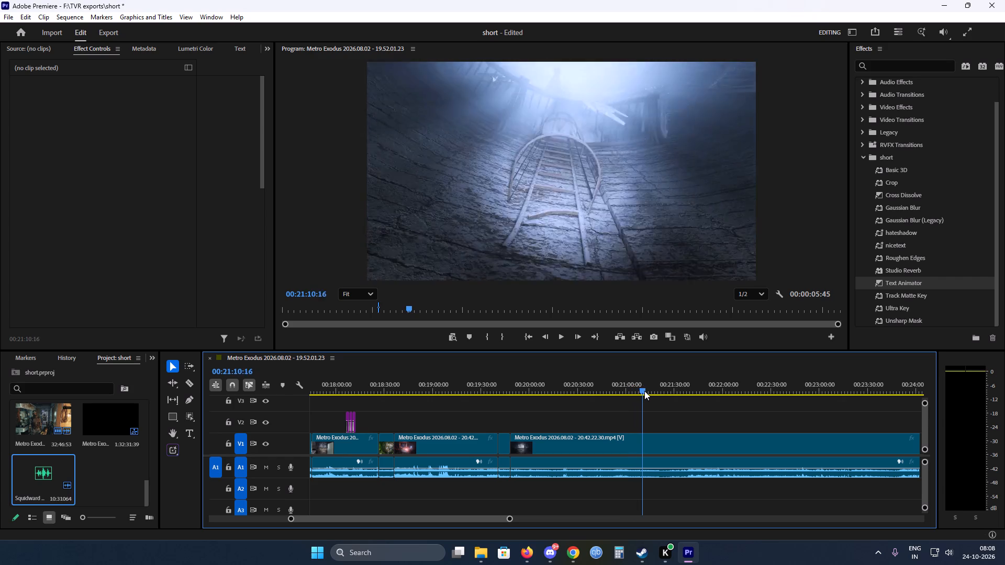
left_click_drag(644, 391, 683, 391)
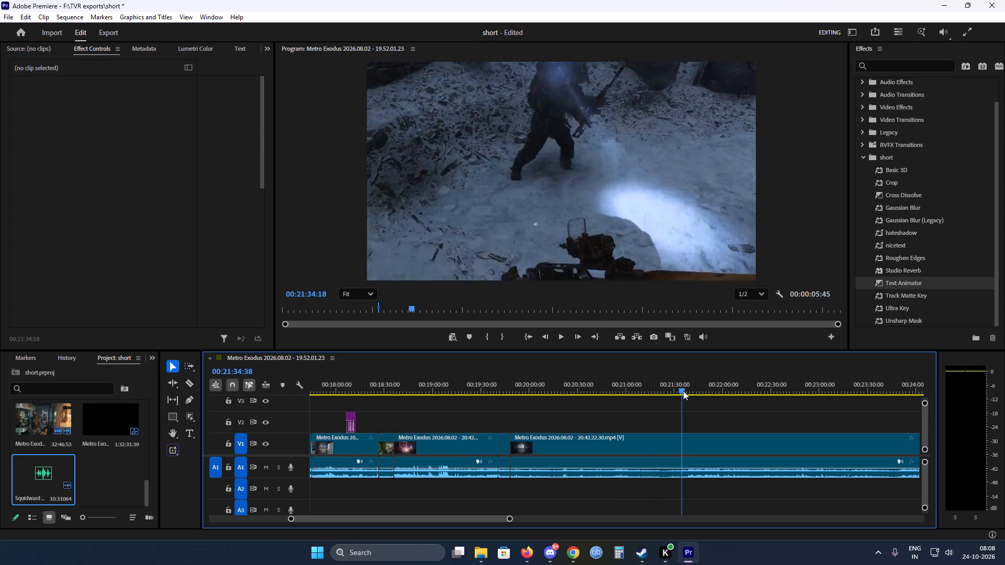
left_click_drag(683, 391, 691, 391)
key("space")
key("space")
key("c")
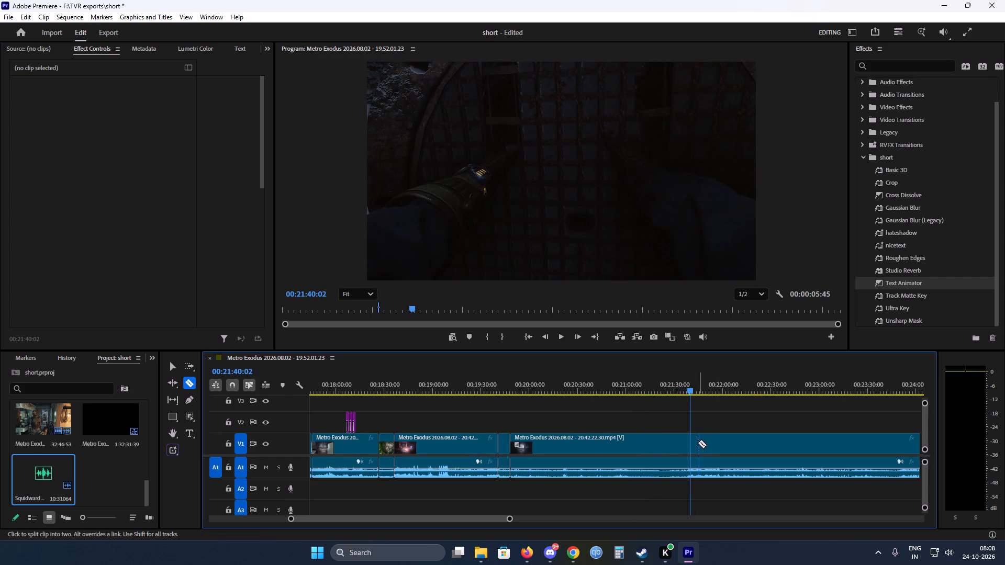
left_click(693, 440)
key("v")
Ripple delete the clip section between about 00:19:48 and 00:21:40, closing the gap, and save the project.
left_click(660, 440)
right_click(660, 440)
left_click(703, 80)
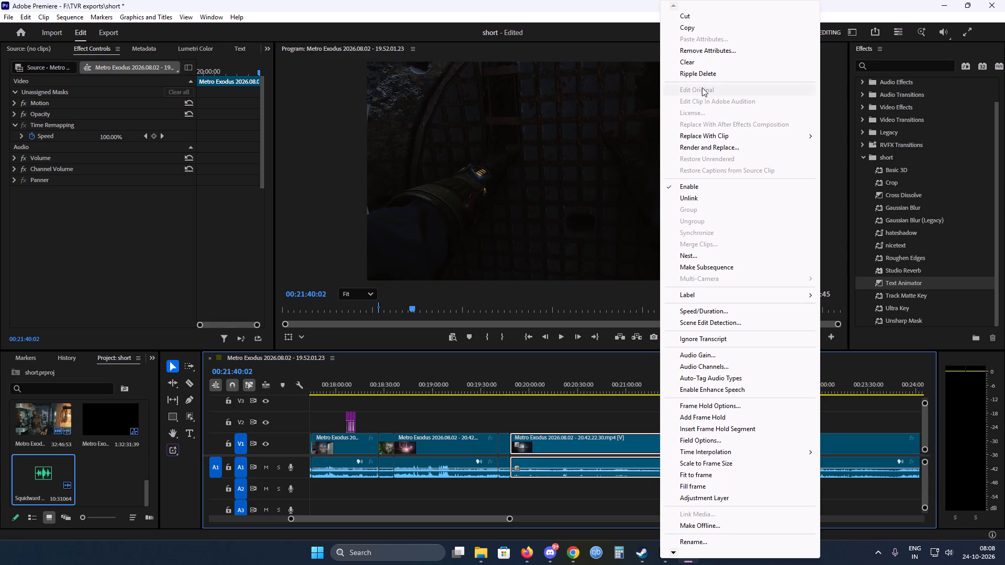
left_click(704, 76)
key("ctrl+s")
Apply the default video transition at the new cut at 00:19:48:18.
key("ctrl+d")
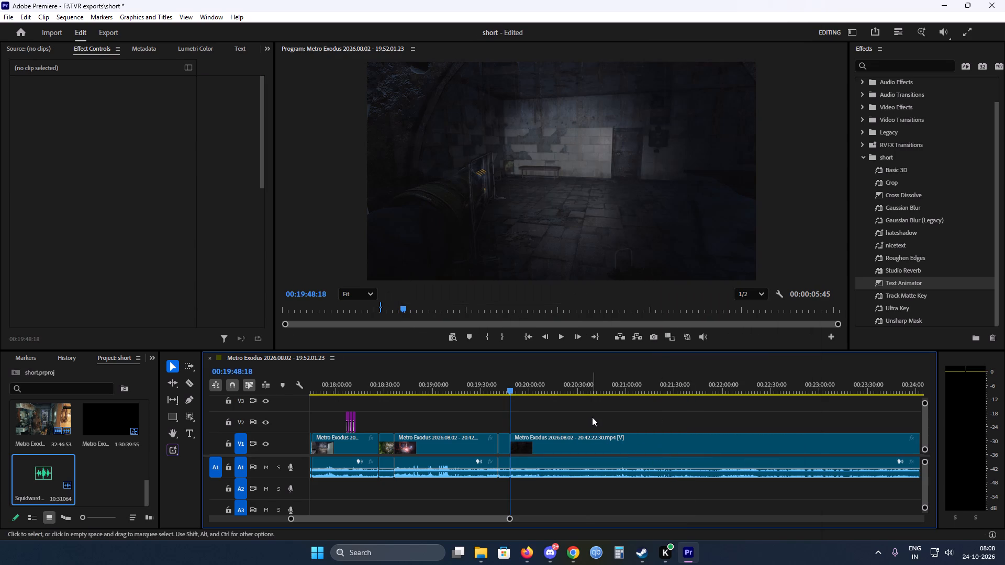
Play through the footage from the new transition at 00:19:48 to about 00:20:52, reviewing the content after the cut.
key("space")
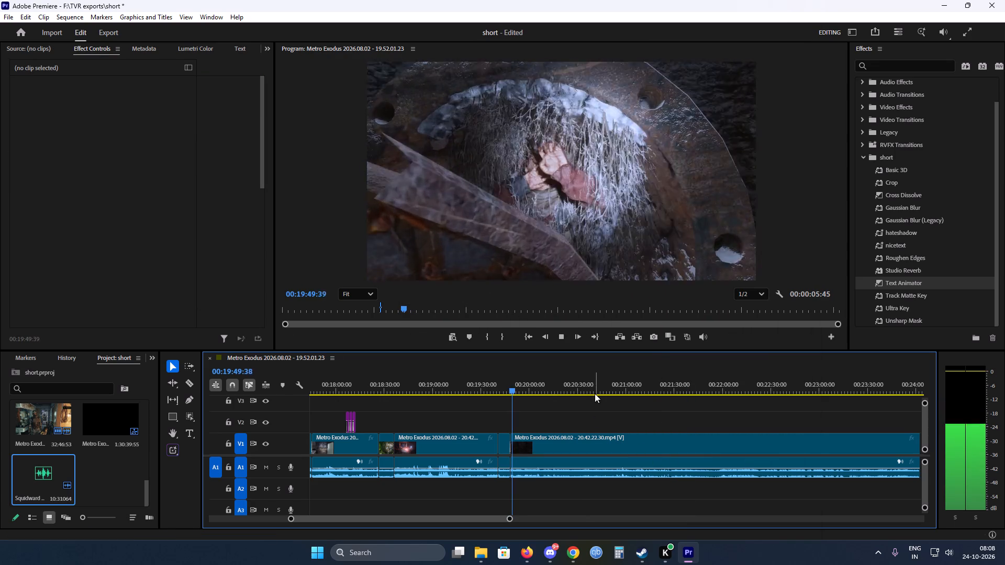
scroll(527, 445, "down", 2)
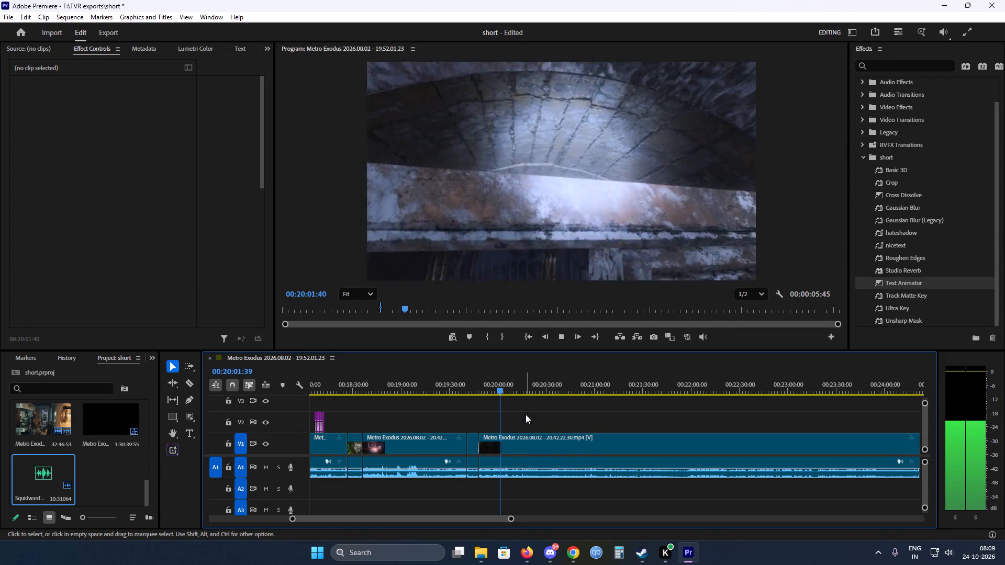
scroll(527, 412, "down", 1)
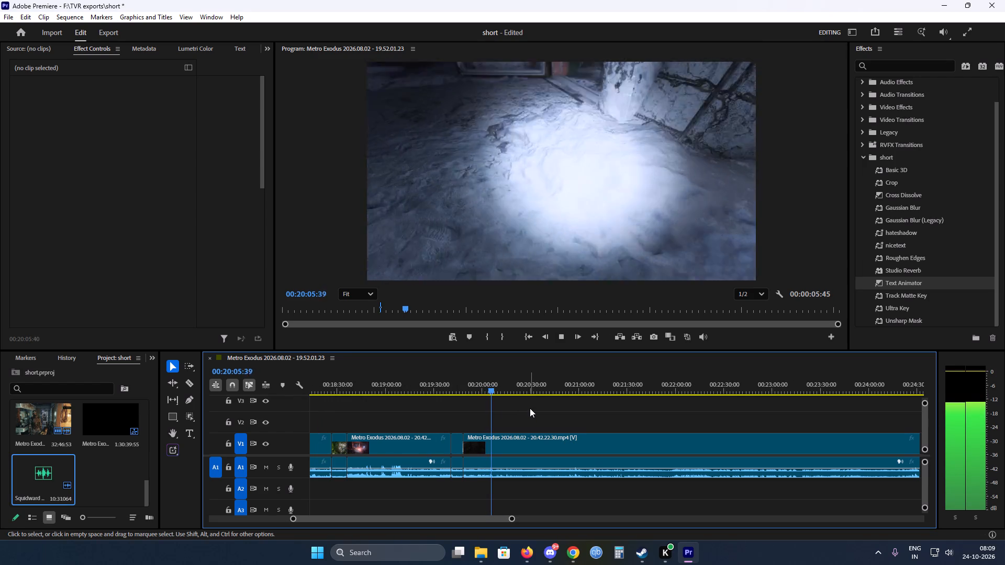
scroll(530, 408, "down", 2)
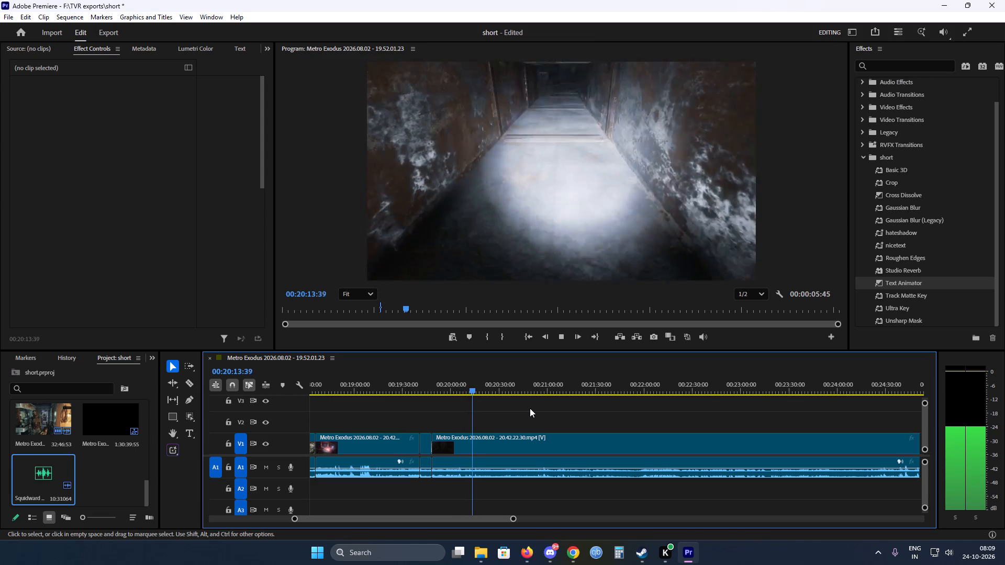
scroll(531, 412, "down", 2)
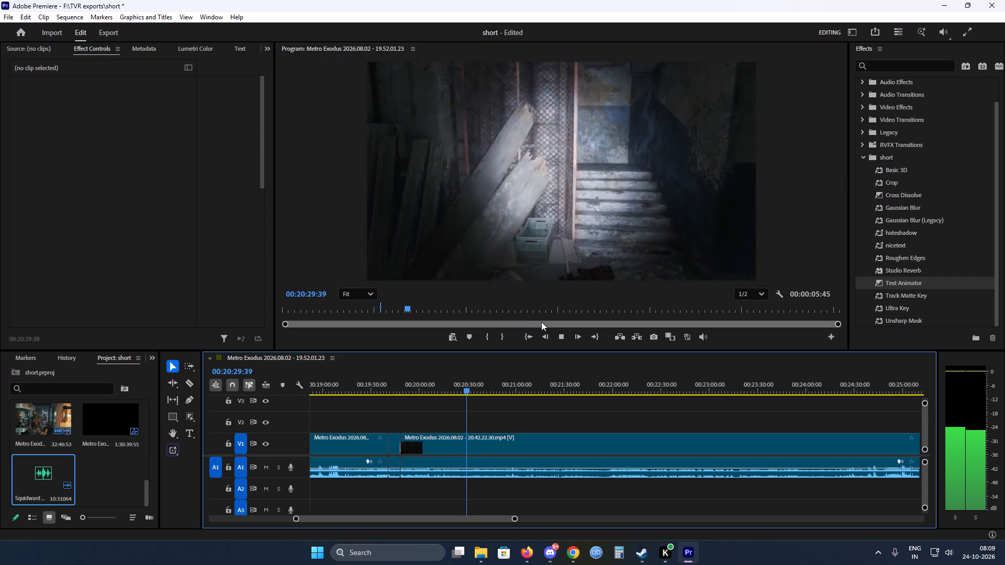
scroll(471, 331, "down", 2)
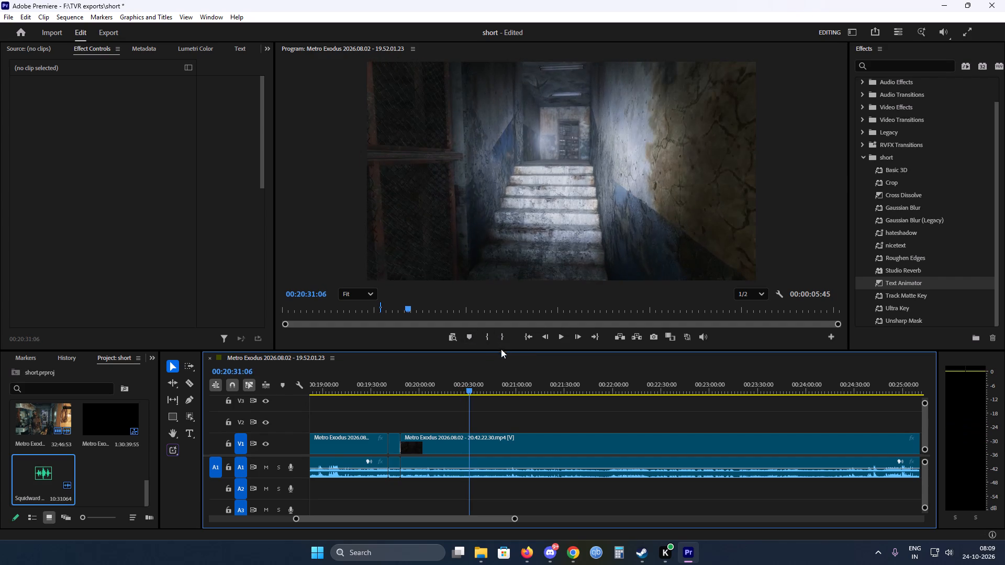
scroll(502, 407, "down", 4)
key("space")
scroll(367, 423, "up", 2)
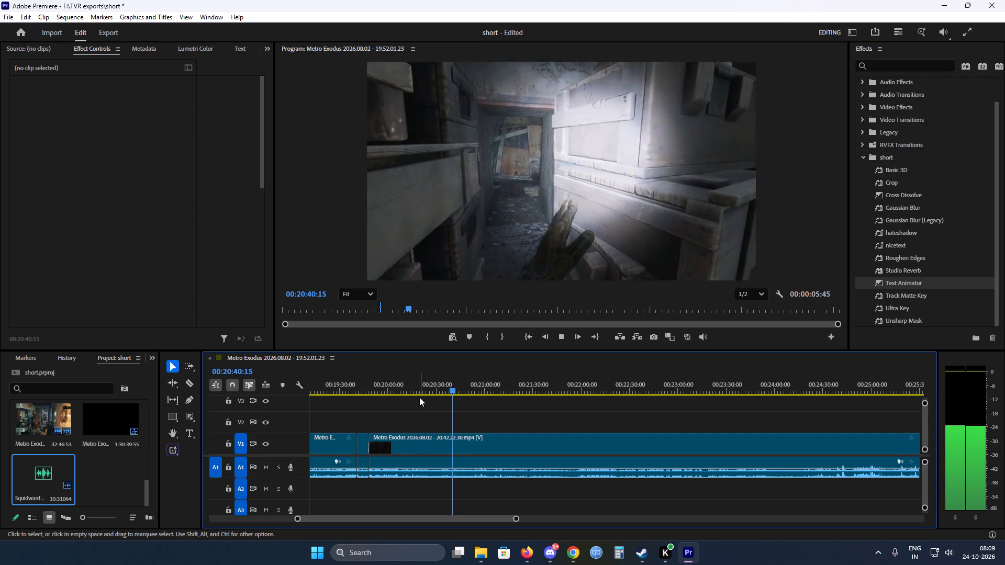
left_click_drag(457, 388, 463, 388)
key("space")
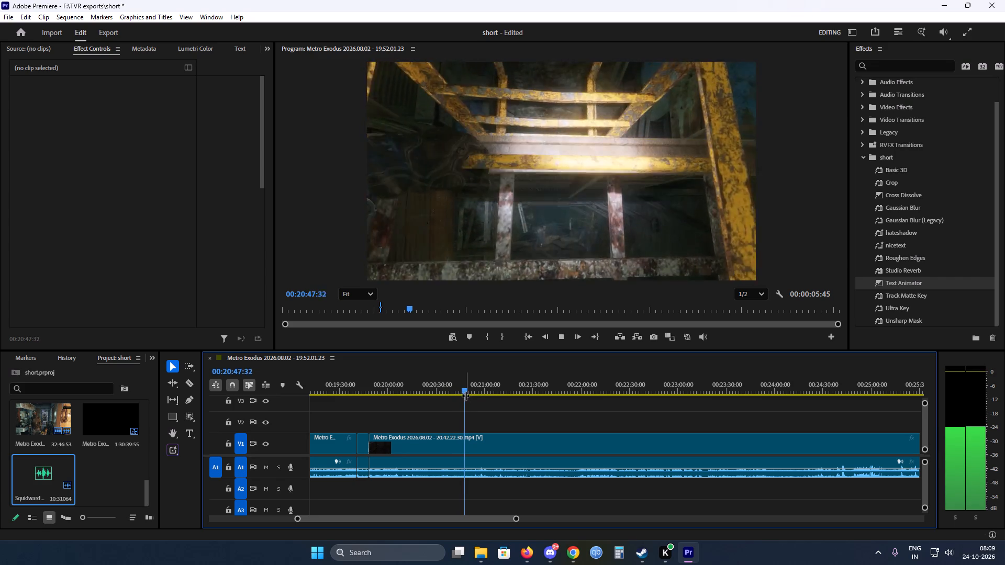
scroll(425, 432, "down", 2, "alt")
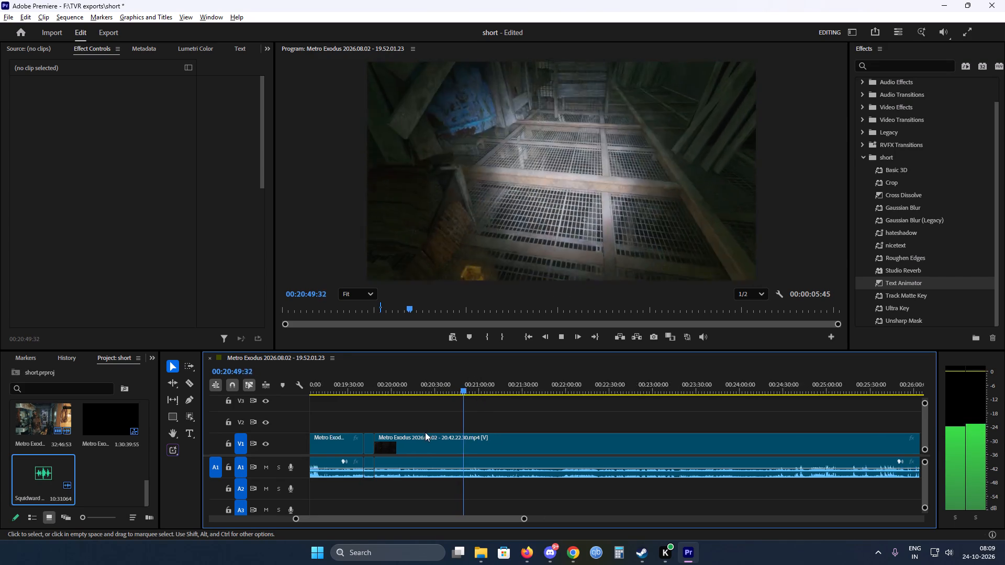
scroll(425, 432, "down", 11, "alt")
scroll(403, 421, "up", 19, "alt")
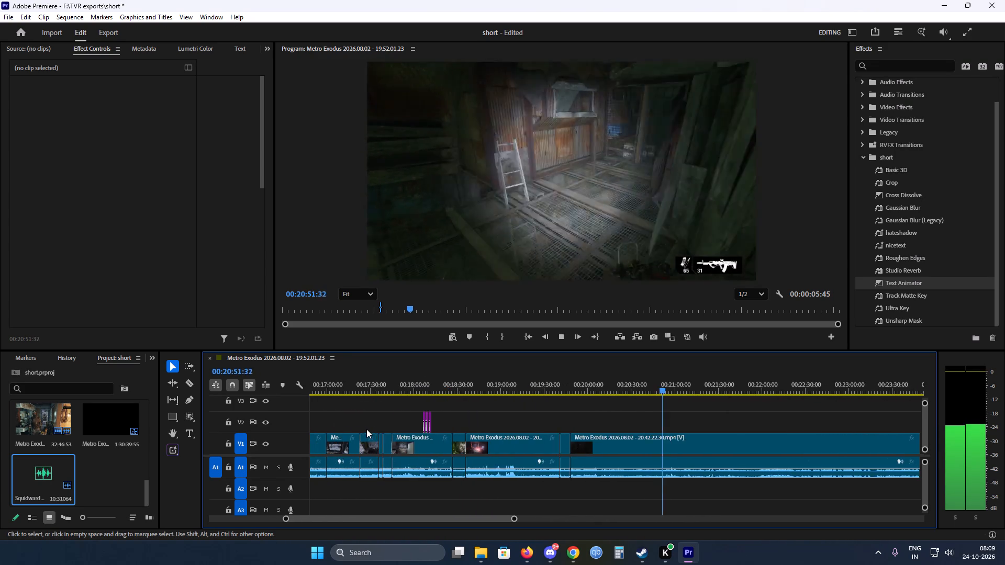
scroll(369, 429, "up", 13, "alt")
key("space")
Copy the first title clip on V2, "Colonel, you hold them off!", near 00:18:06.
scroll(410, 433, "up", 9)
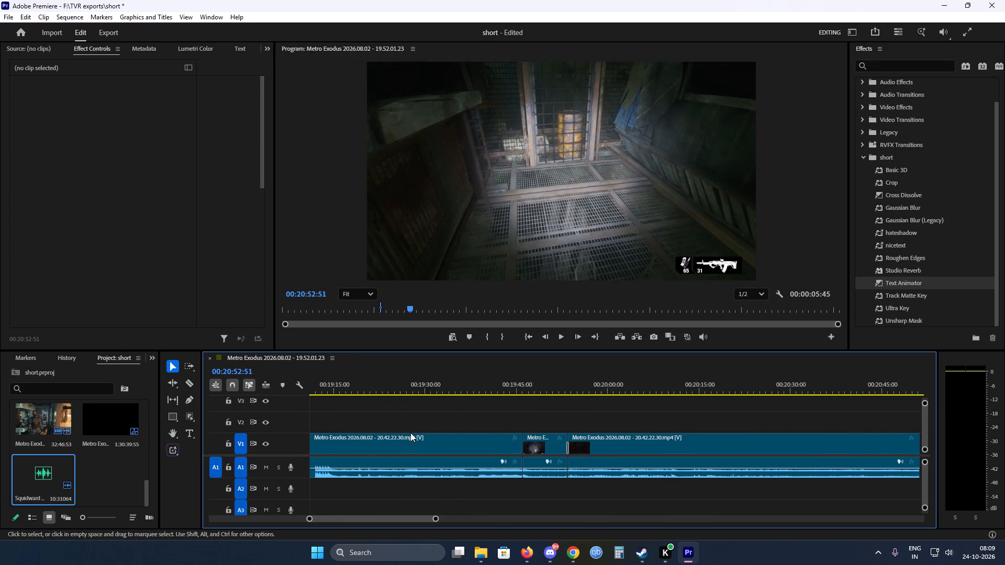
scroll(410, 433, "up", 16)
scroll(410, 433, "up", 5, "alt")
scroll(410, 433, "down", 10)
scroll(379, 437, "up", 7)
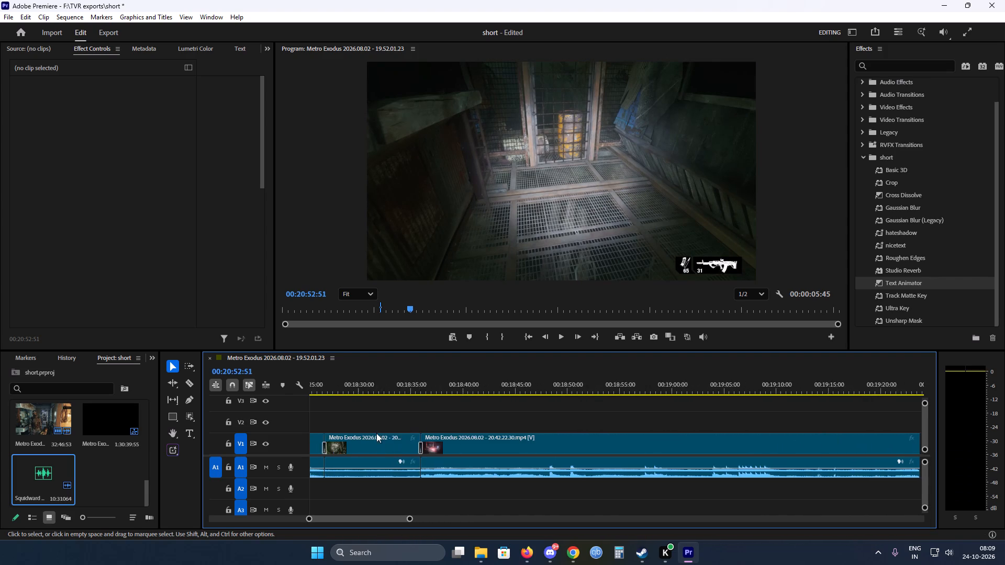
scroll(376, 433, "up", 18)
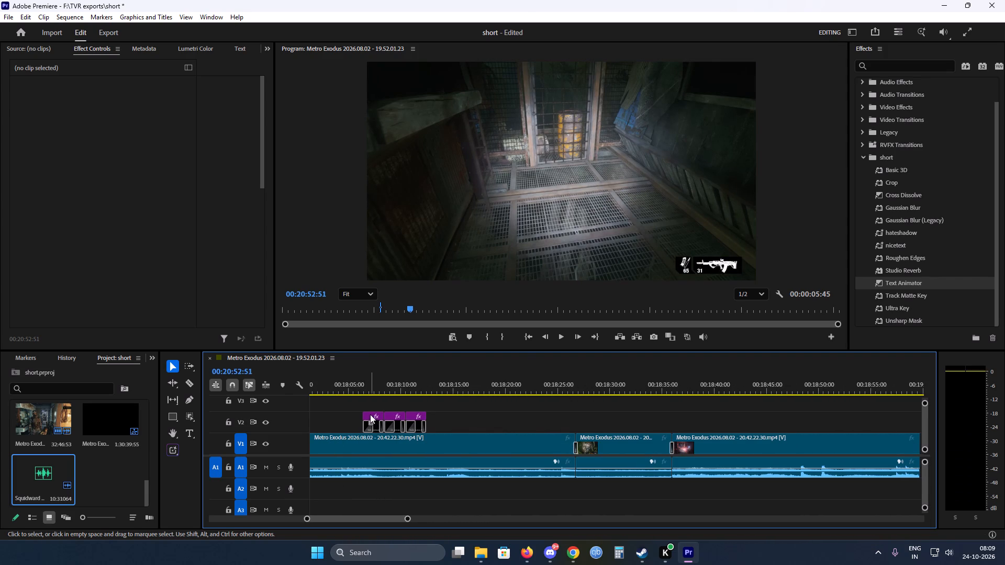
left_click(368, 414)
right_click(368, 414)
left_click(401, 37)
Find the place for the copied title around 00:20:52 in the sequence.
scroll(770, 457, "down", 11)
scroll(778, 464, "up", 1)
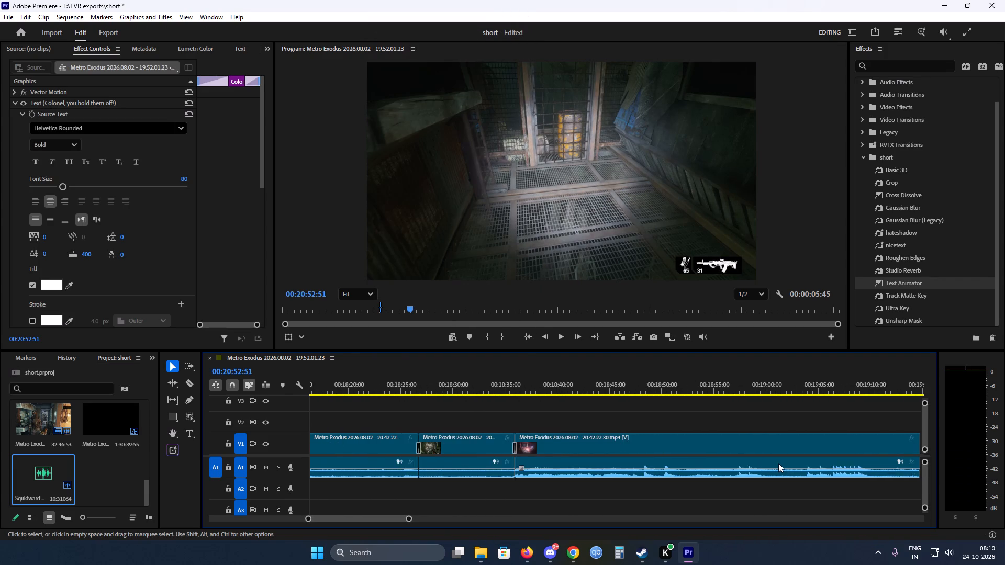
scroll(778, 462, "down", 20)
scroll(778, 462, "down", 19)
scroll(741, 449, "down", 20)
scroll(741, 449, "down", 4)
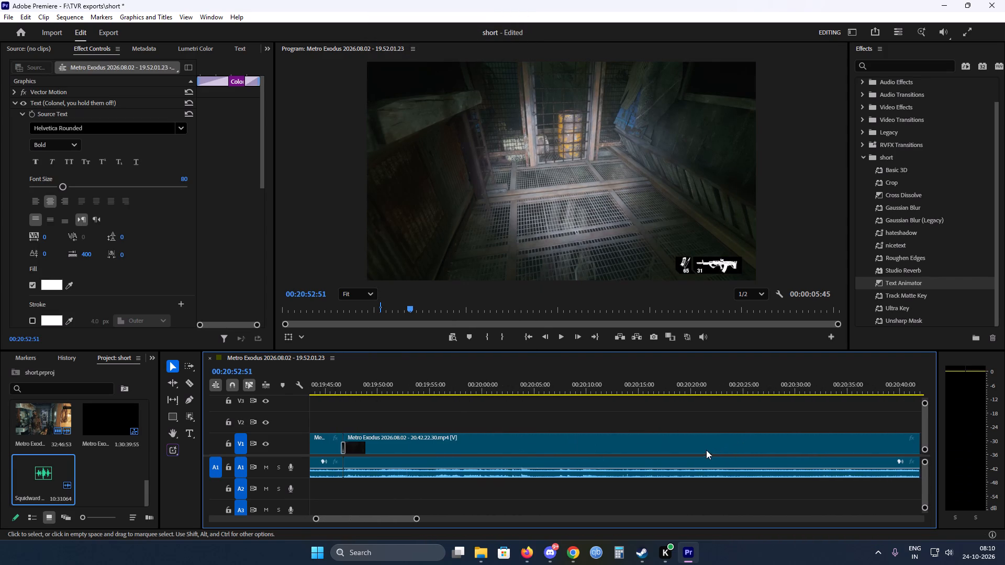
scroll(706, 450, "down", 20)
scroll(706, 450, "down", 3)
scroll(641, 438, "up", 8, "alt")
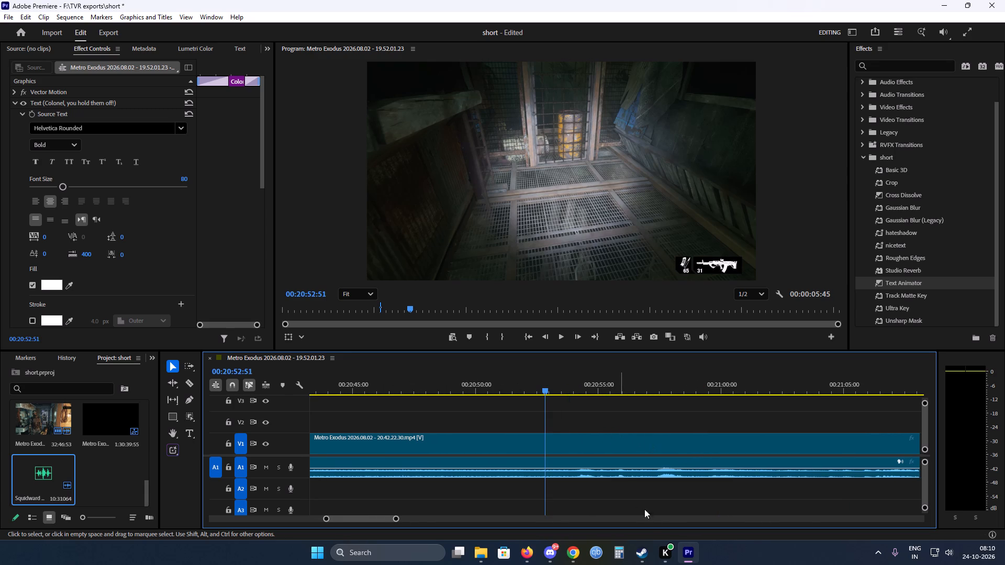
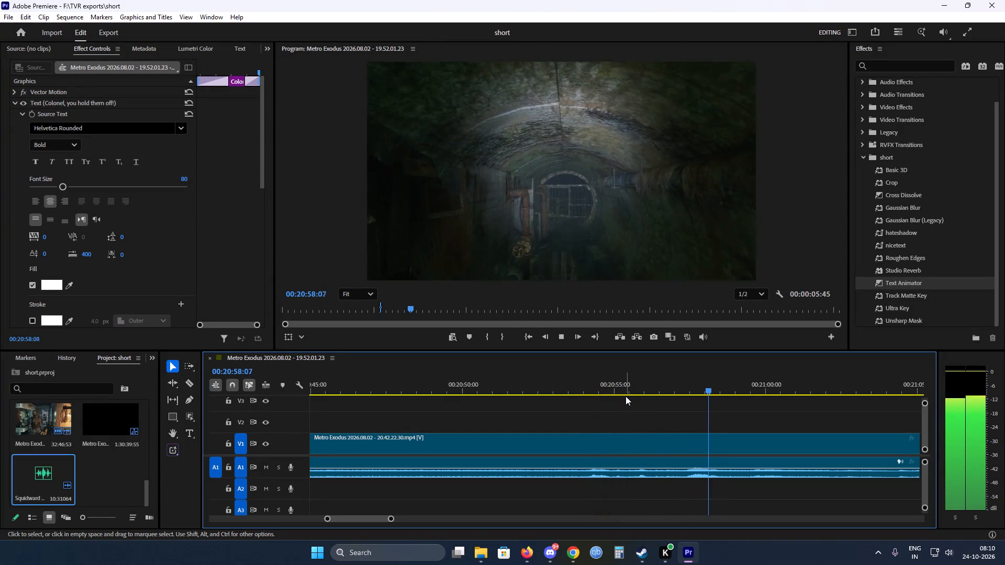
key("space")
scroll(591, 414, "down", 6)
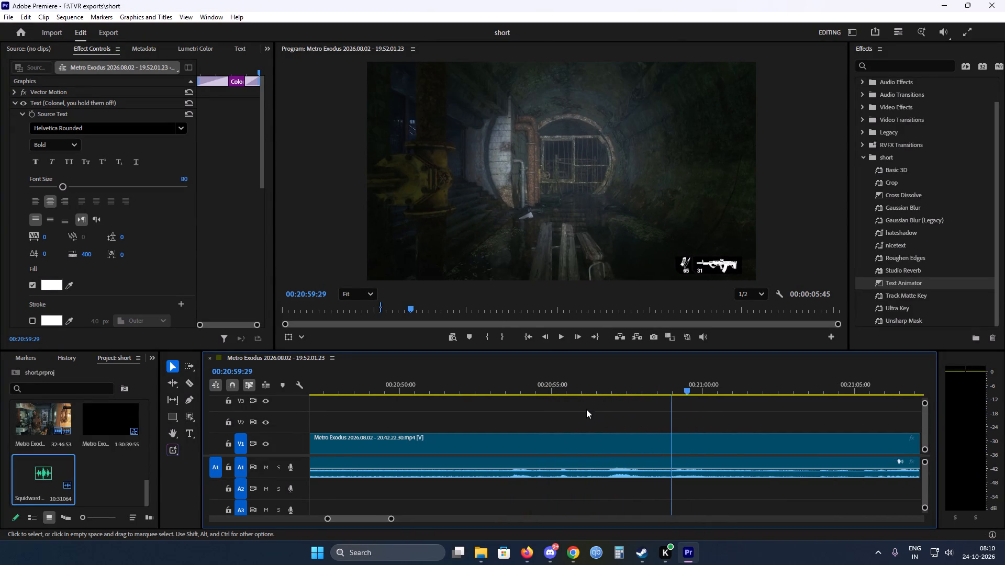
scroll(586, 409, "down", 4)
key("space")
scroll(587, 408, "down", 12)
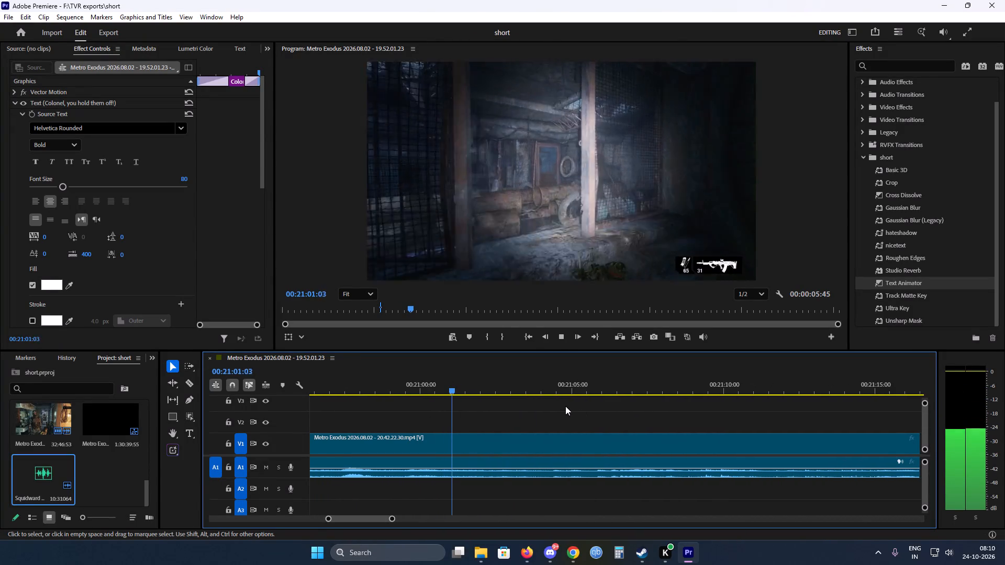
scroll(565, 405, "down", 2)
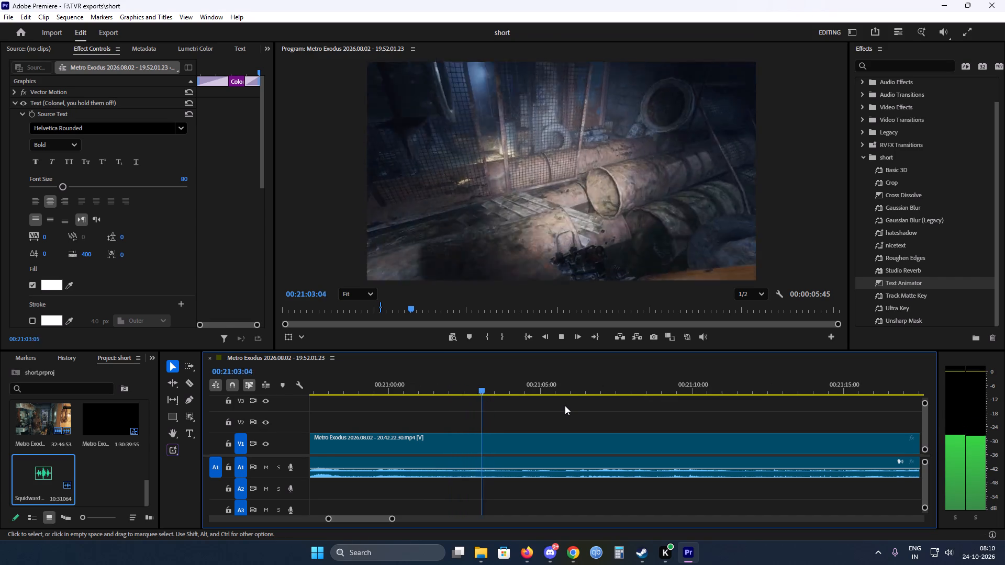
key("space")
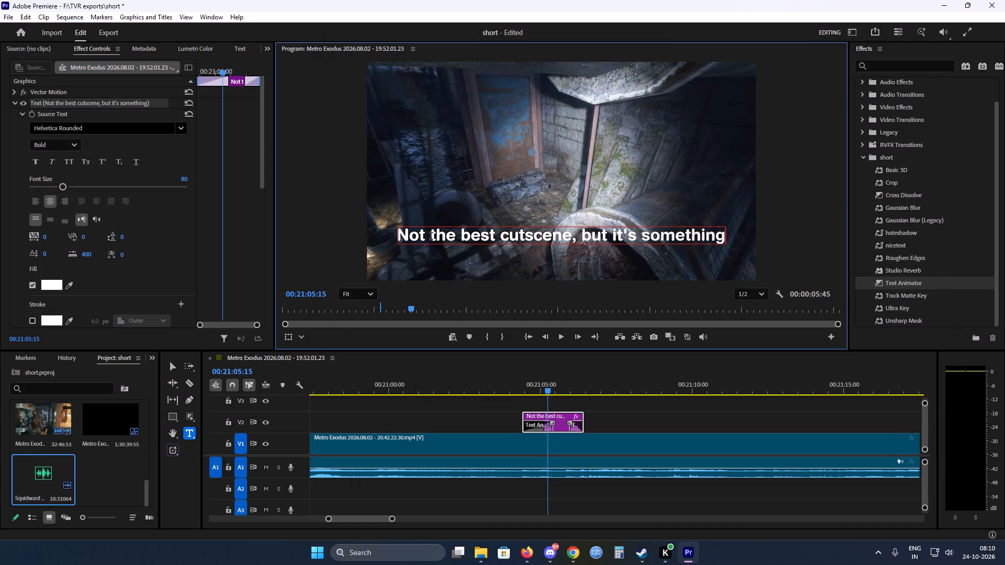
left_click(411, 237)
key("BackSpace")
key("b")
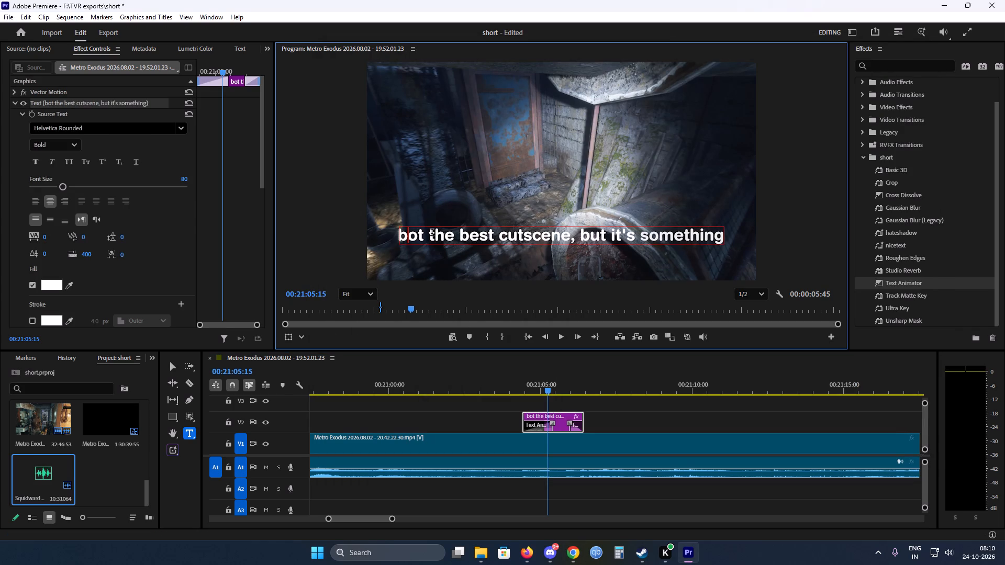
key("BackSpace")
key("n")
left_click(631, 421)
key("v")
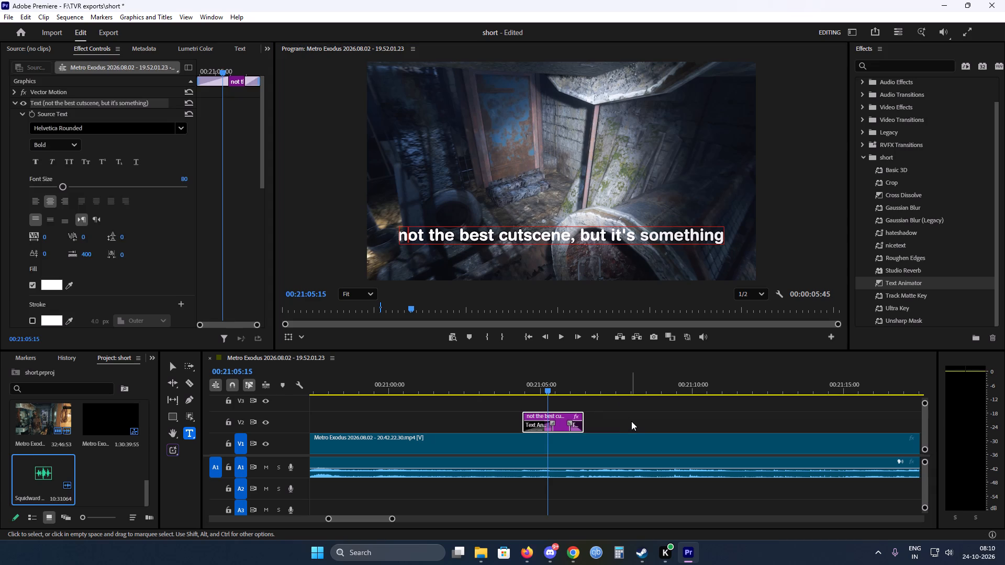
Play past the new title and split the gameplay clip at 00:21:08:07, before the hand reaches the blue door.
key("space")
scroll(619, 417, "down", 3)
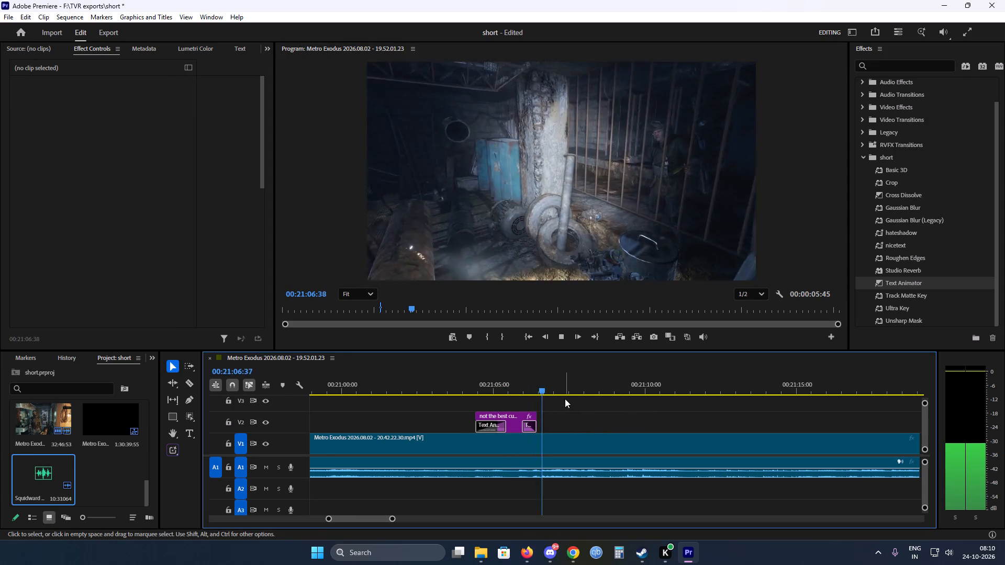
key("space")
key("c")
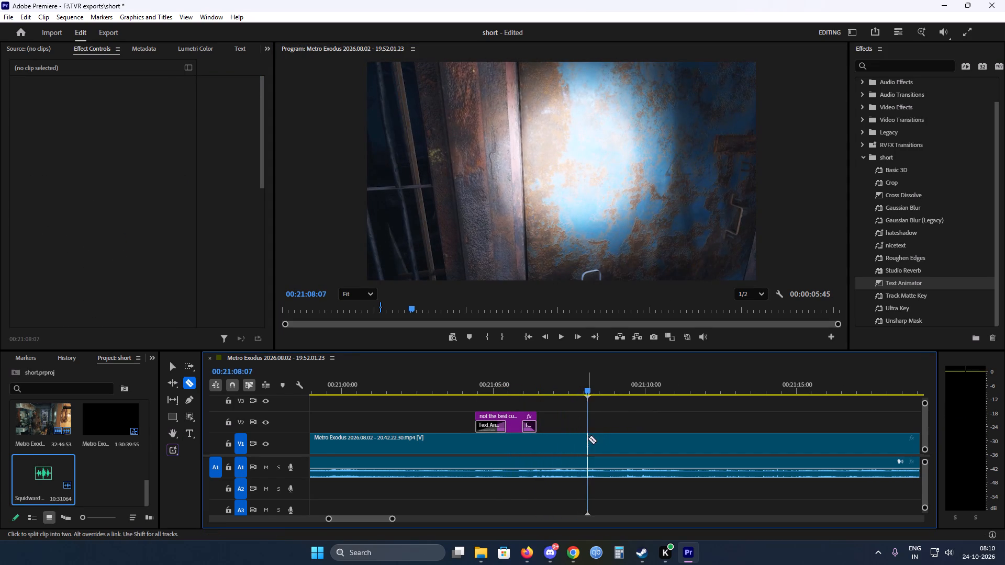
left_click(587, 438)
key("v")
Play on past the door interaction and split the gameplay clip again at 00:21:11:10.
key("space")
scroll(621, 425, "down", 9, "alt")
scroll(651, 433, "down", 18, "alt")
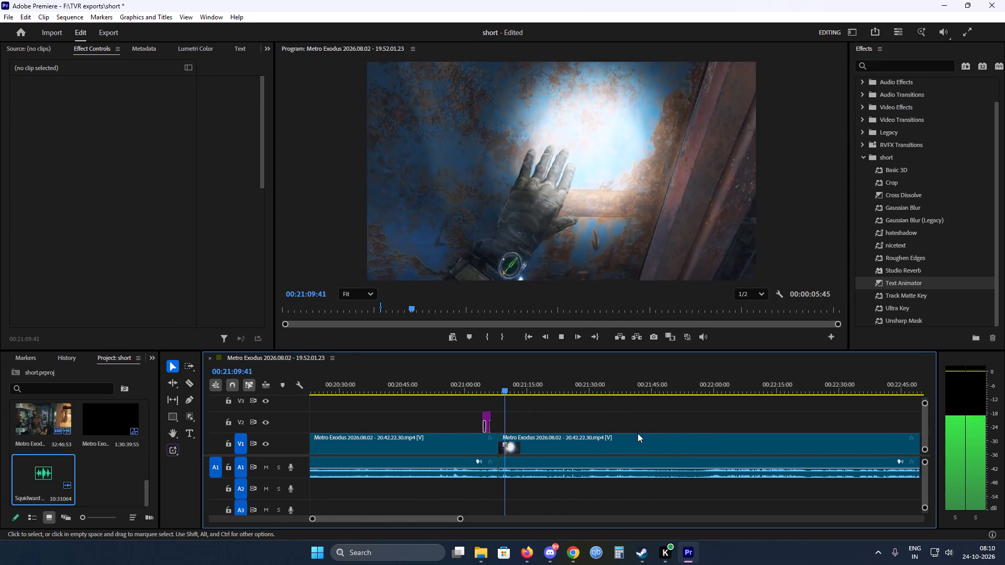
scroll(498, 439, "up", 6, "alt")
key("space")
key("c")
left_click(522, 438)
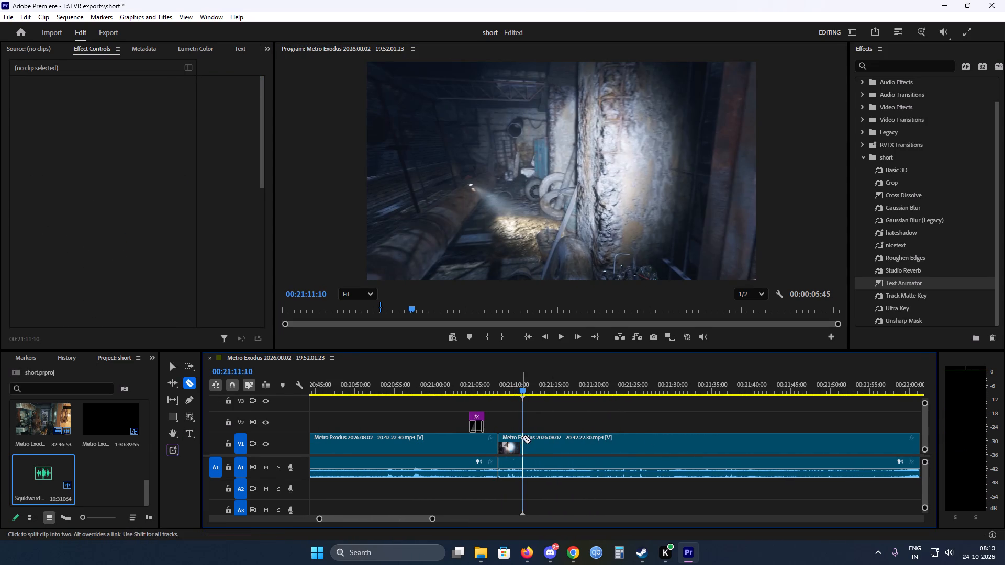
key("v")
Split the gameplay clip at 00:21:56:17, ripple delete the section back to the 00:21:11:10 cut, and save the project.
key("space")
scroll(513, 416, "down", 5, "alt")
scroll(561, 427, "down", 6)
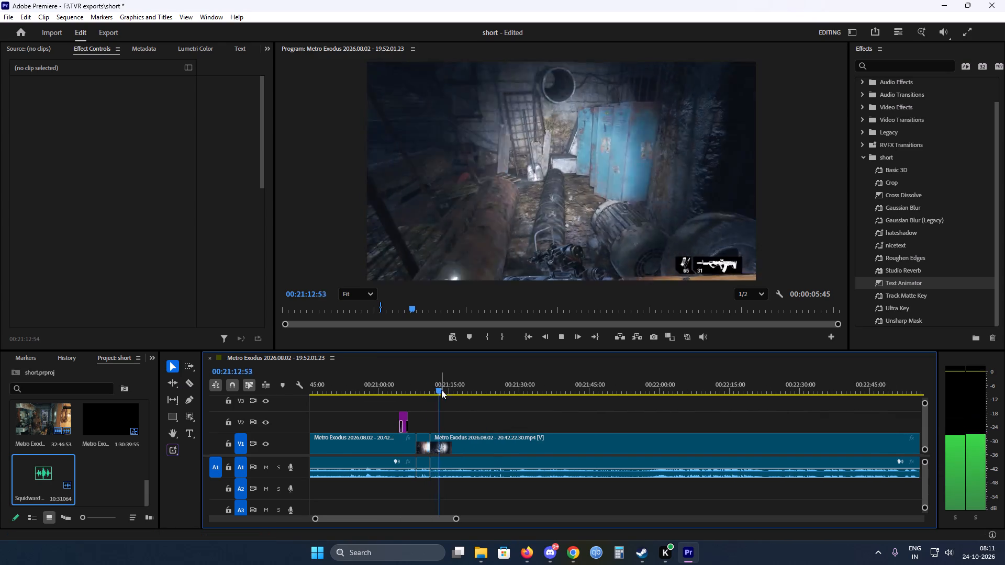
left_click_drag(440, 388, 733, 376)
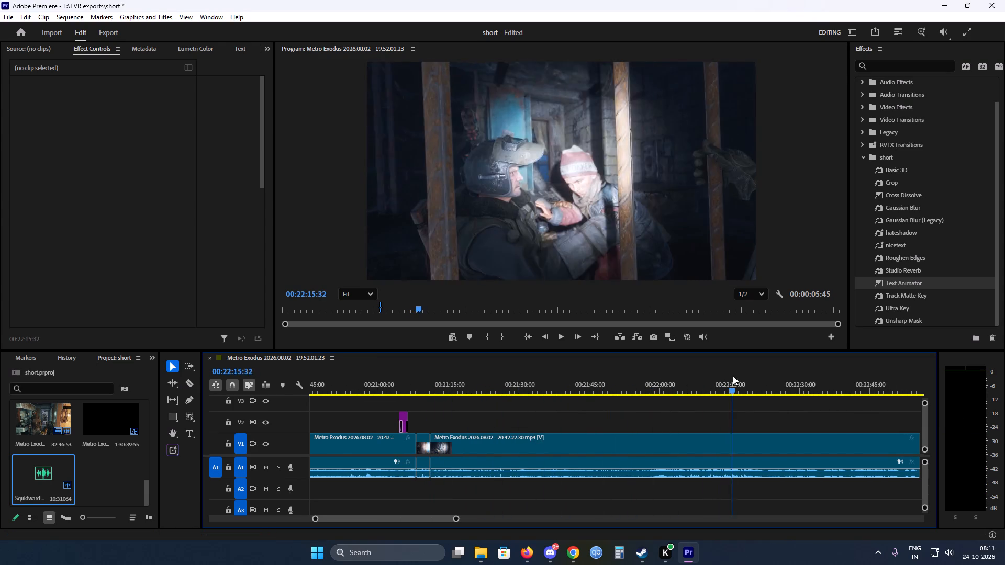
left_click_drag(733, 376, 632, 373)
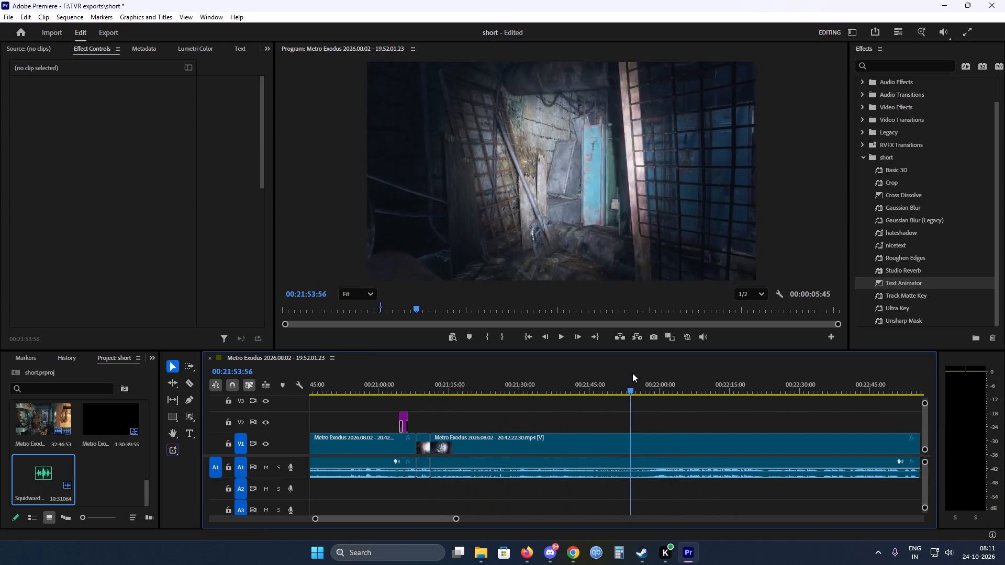
left_click_drag(632, 373, 643, 371)
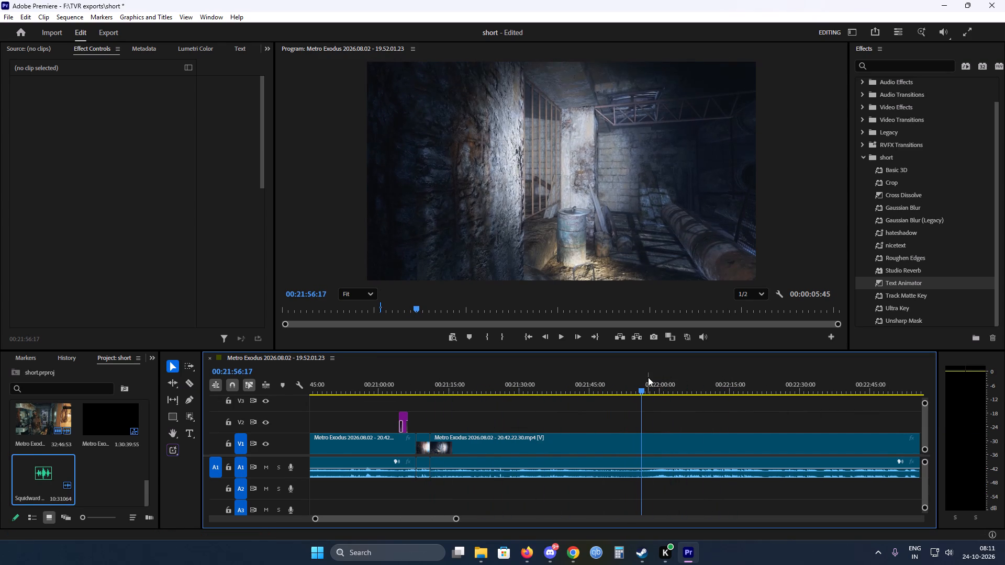
key("c")
left_click(641, 440)
key("v")
left_click(605, 436)
right_click(605, 436)
left_click(639, 74)
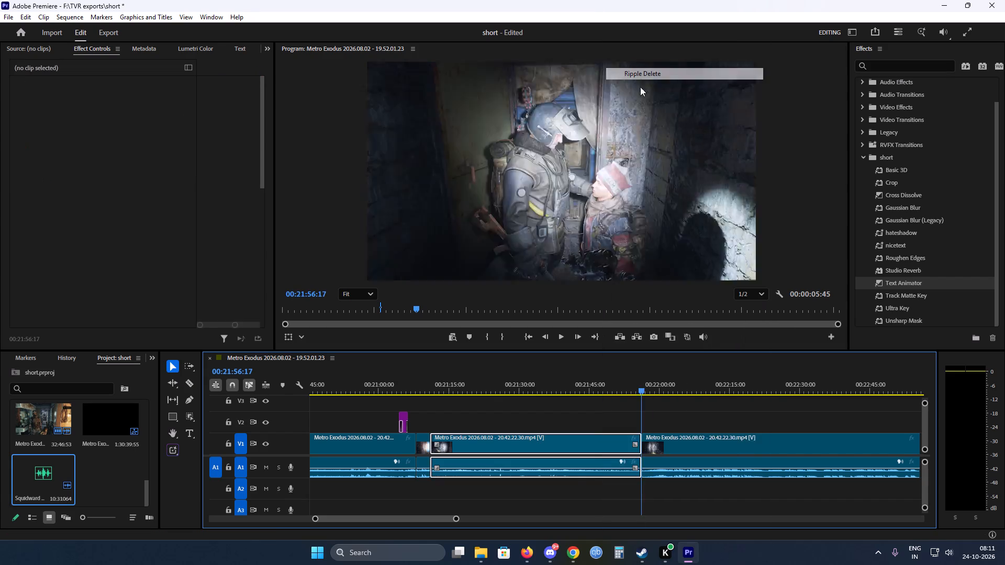
key("ctrl+s")
Review the scene with the soldier and the child from the new cut at 00:21:11 to about 00:21:54.
key("space")
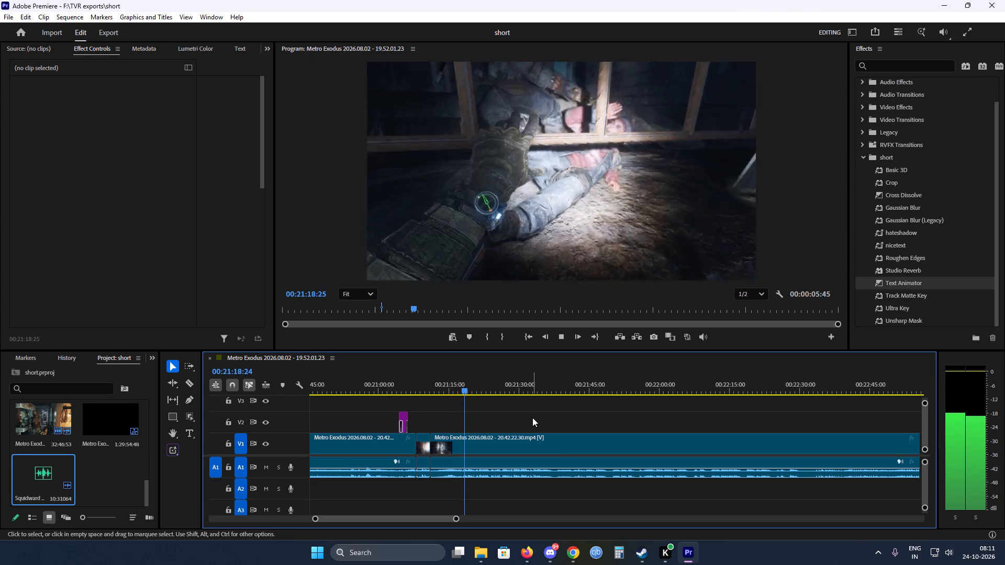
left_click(473, 391)
key("space")
scroll(415, 440, "up", 3, "alt")
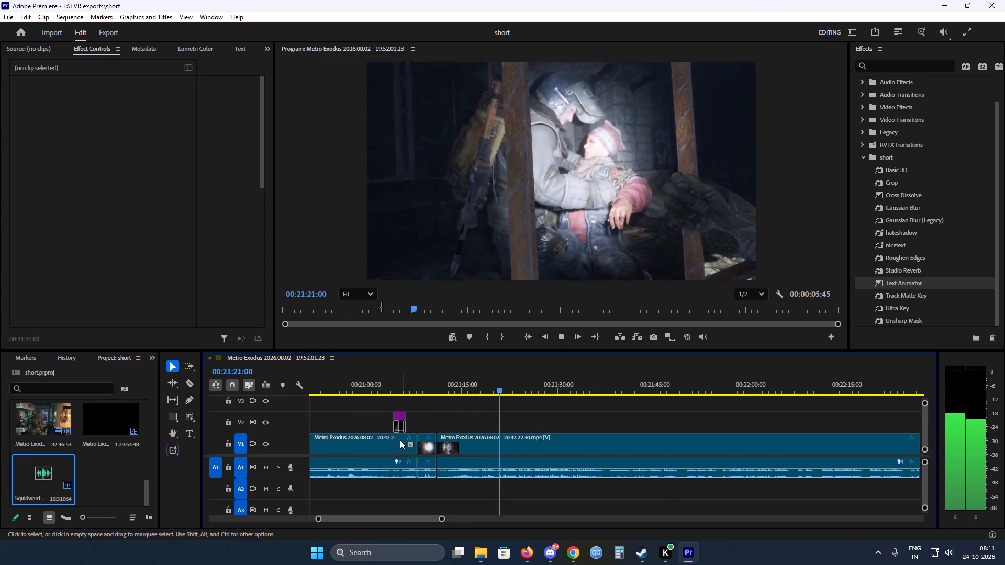
scroll(400, 440, "up", 3)
scroll(528, 428, "down", 5)
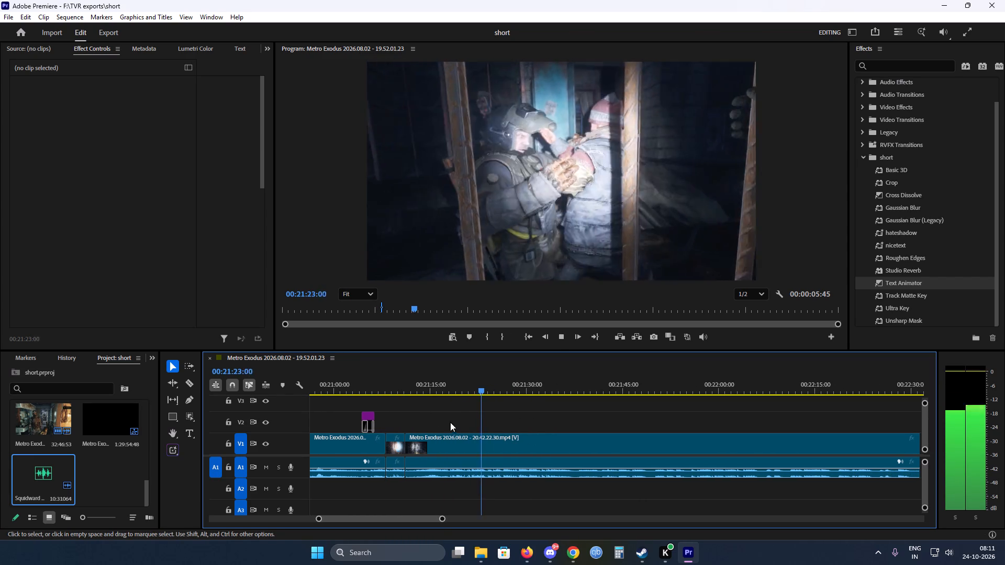
scroll(534, 426, "down", 3, "alt")
key("space")
key("ctrl+s")
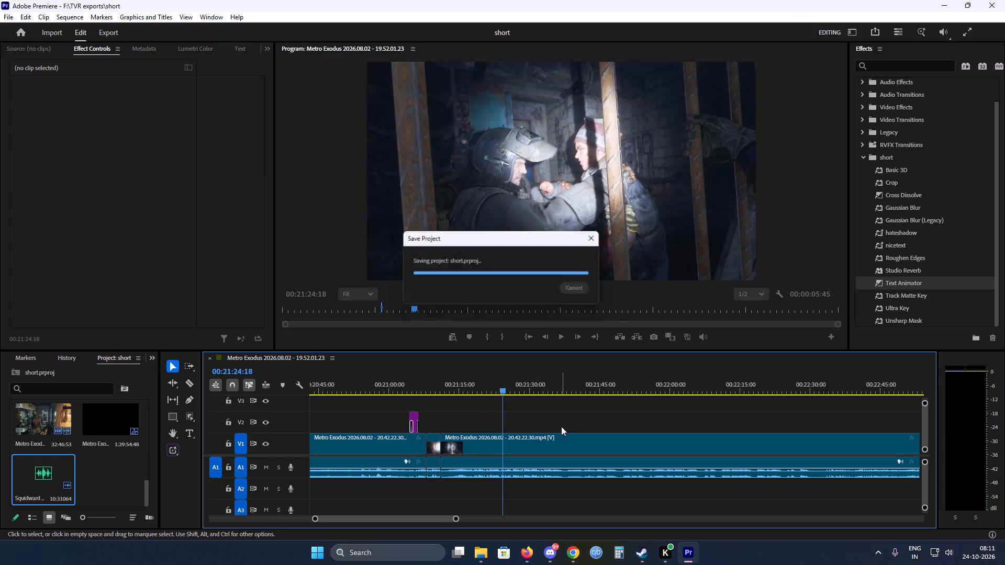
key("space")
left_click_drag(506, 389, 566, 389)
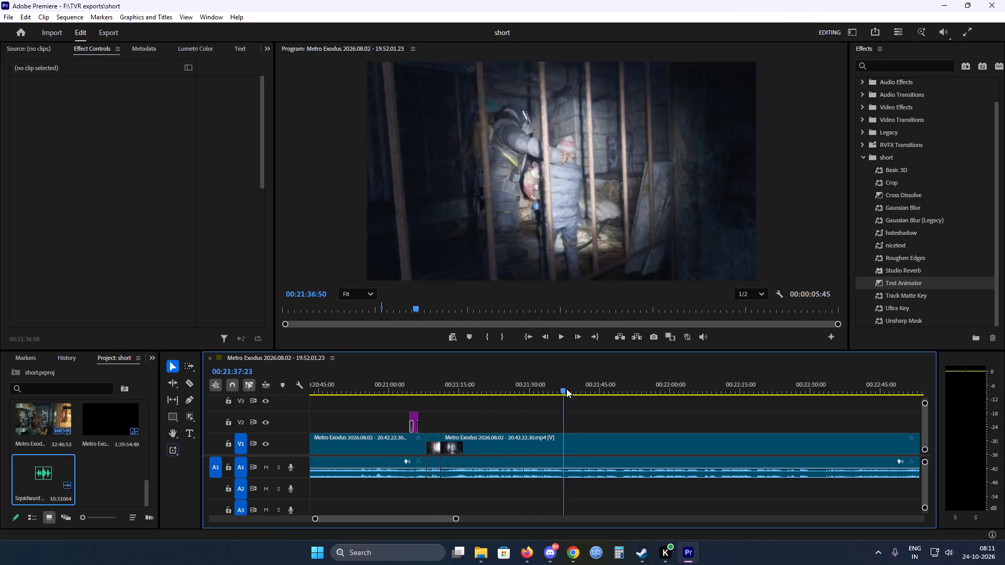
left_click_drag(566, 389, 574, 389)
key("space")
scroll(533, 423, "down", 10)
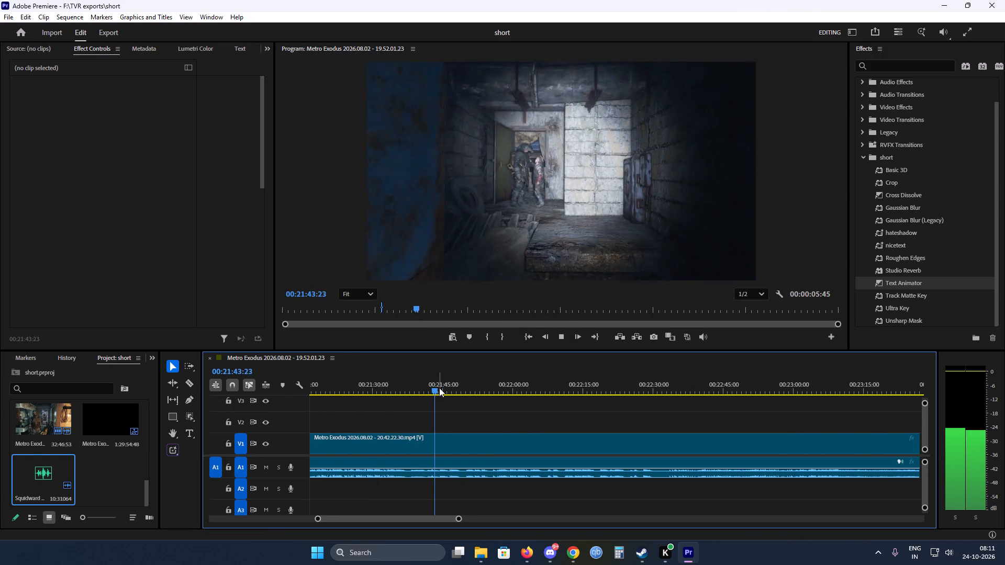
left_click_drag(440, 389, 487, 389)
Split the gameplay clip at about 00:21:55, with the soldier and child standing at the door.
key("space")
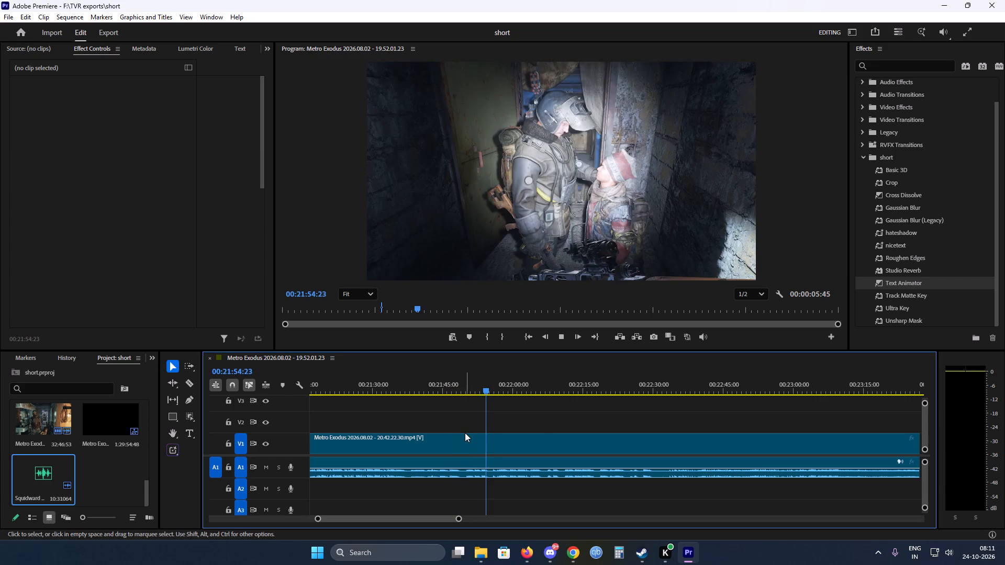
key("space")
key("c")
left_click(490, 438)
key("v")
Look through the footage from 00:21:55 to about 00:23:46 for the point where the torch-lit tunnel scene should resume.
key("space")
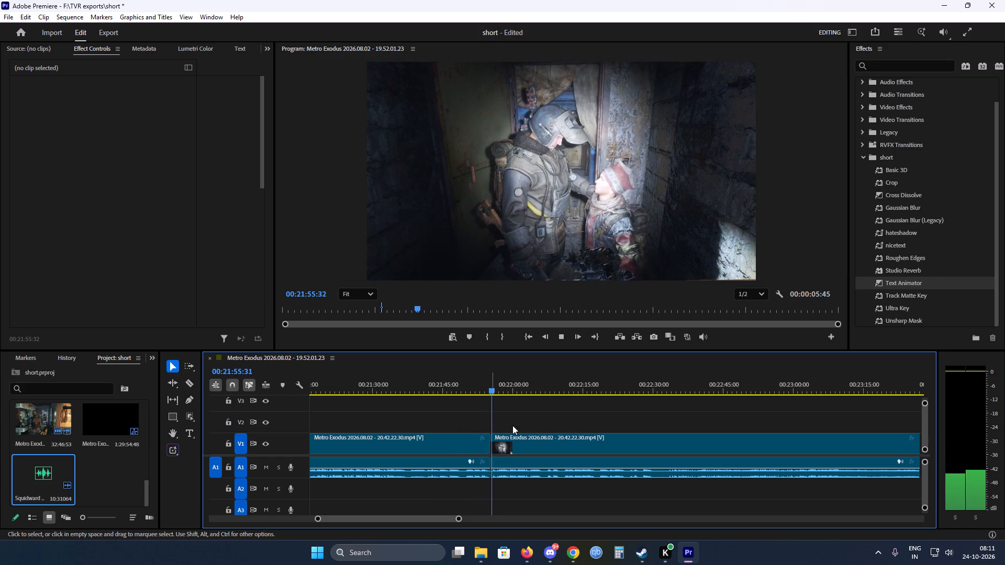
scroll(551, 423, "down", 9, "alt")
scroll(568, 420, "down", 18, "alt")
scroll(567, 416, "down", 9, "alt")
scroll(566, 422, "down", 3)
scroll(504, 424, "up", 3, "alt")
left_click_drag(454, 388, 484, 390)
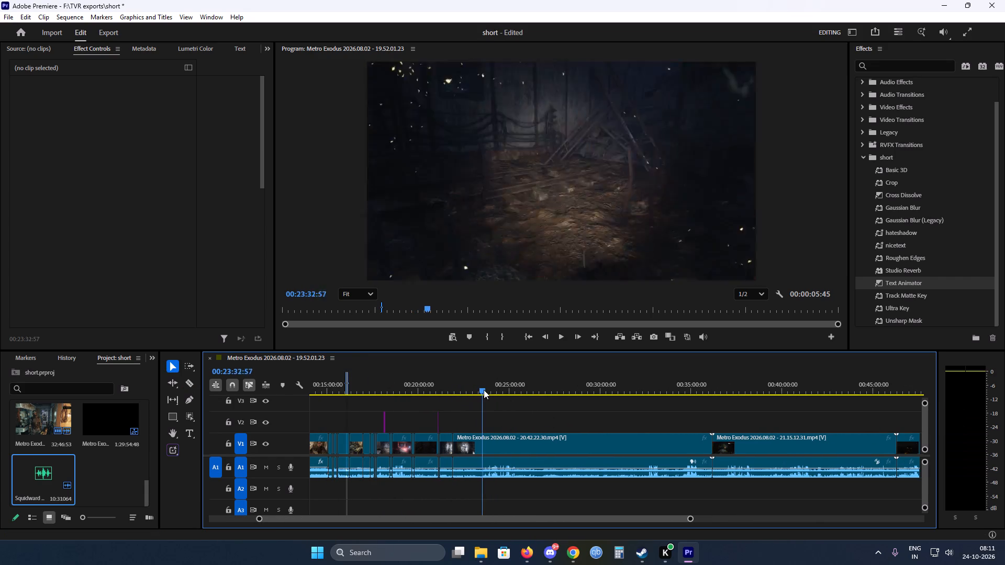
left_click_drag(484, 390, 487, 390)
key("space")
scroll(460, 421, "up", 4, "alt")
scroll(471, 425, "up", 2)
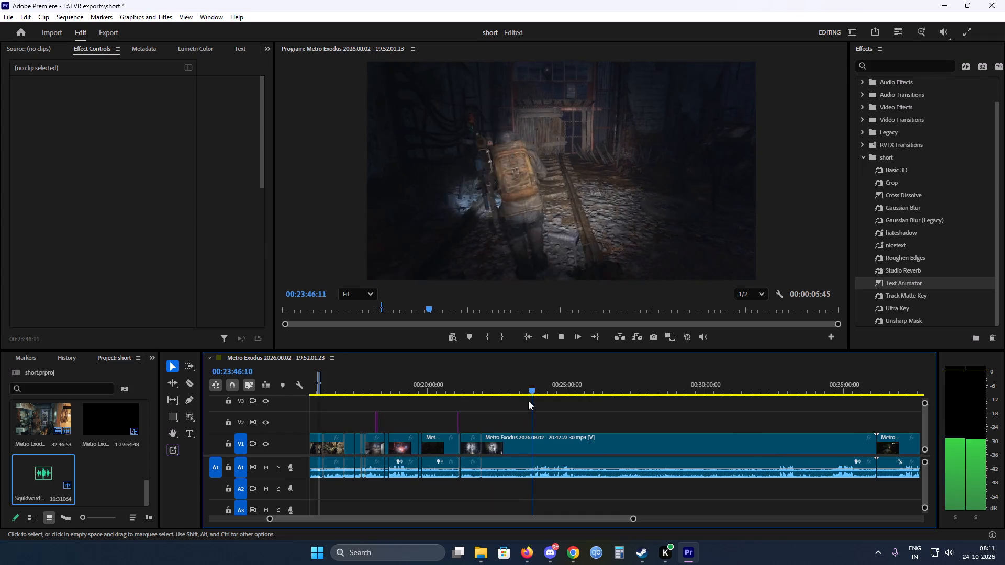
left_click(519, 391)
key("space")
scroll(526, 410, "up", 3, "alt")
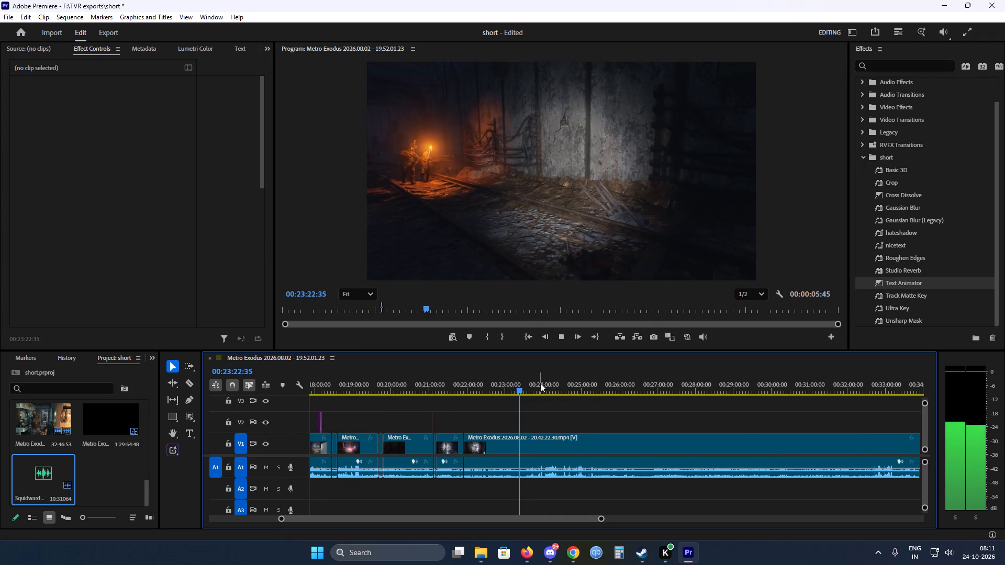
left_click_drag(519, 388, 529, 388)
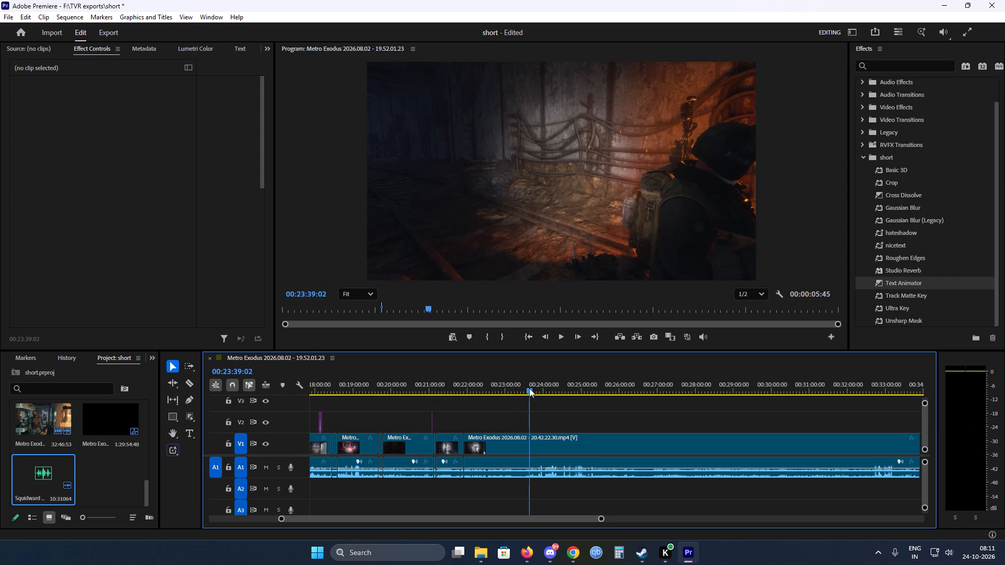
left_click_drag(529, 388, 531, 388)
key("space")
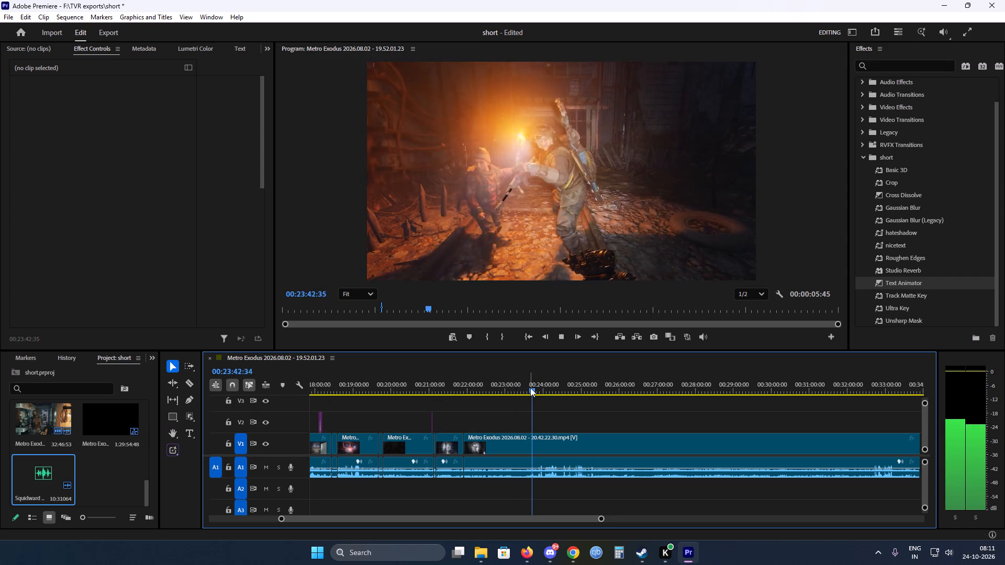
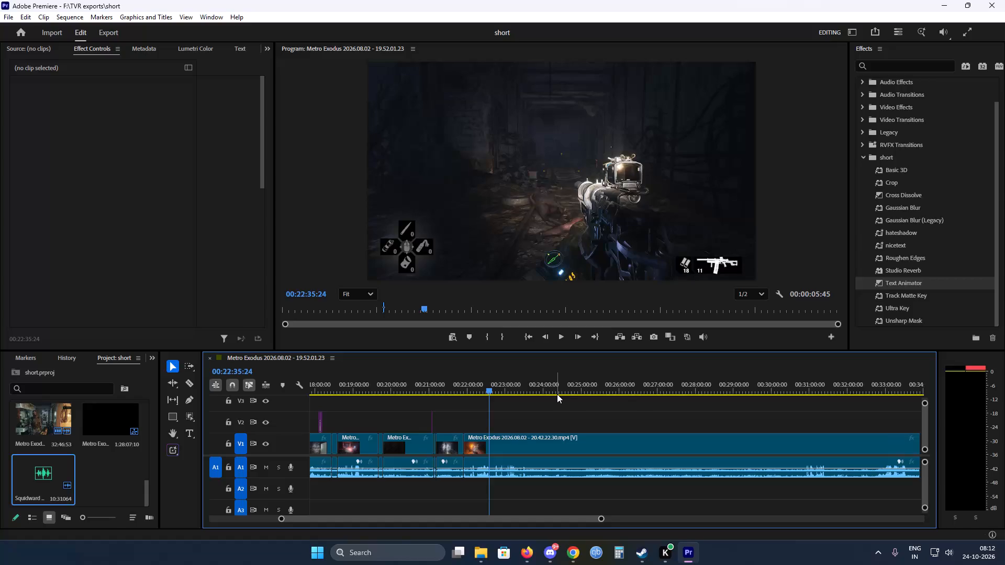
Split the gameplay clip at 00:22:35:24, in the dark tunnel scene.
key("c")
left_click(489, 438)
key("v")
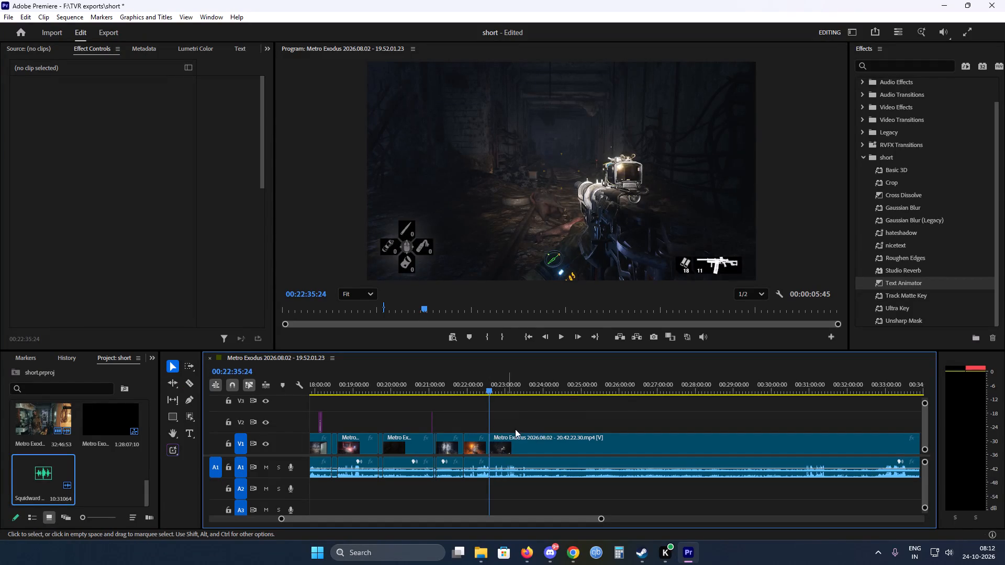
Find the scene with the soldier at the workbench and split the gameplay clip there at 00:25:12:25.
key("space")
left_click_drag(487, 389, 564, 394)
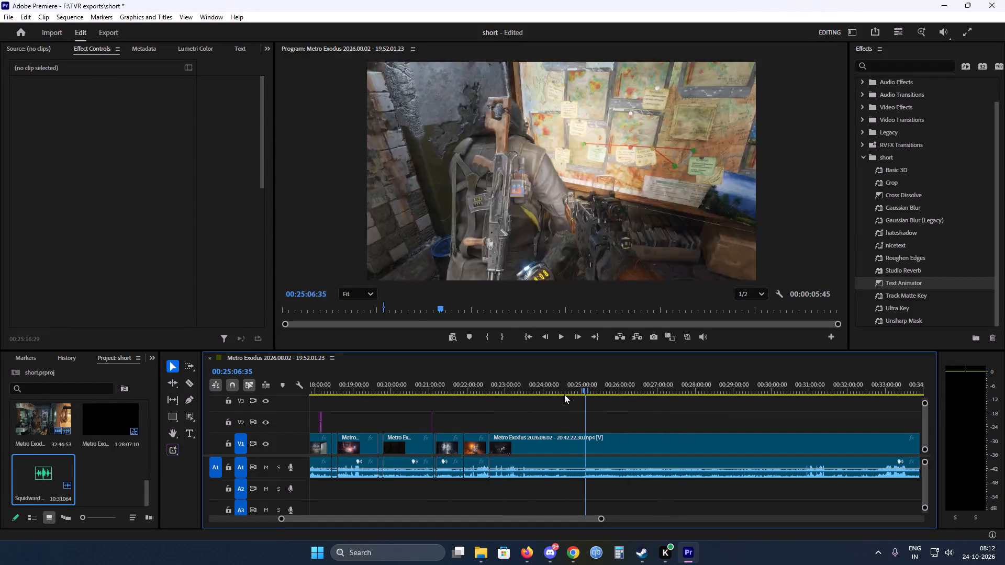
left_click_drag(564, 394, 529, 392)
key("space")
scroll(501, 435, "up", 6, "alt")
scroll(567, 435, "down", 6)
scroll(575, 436, "down", 8, "alt")
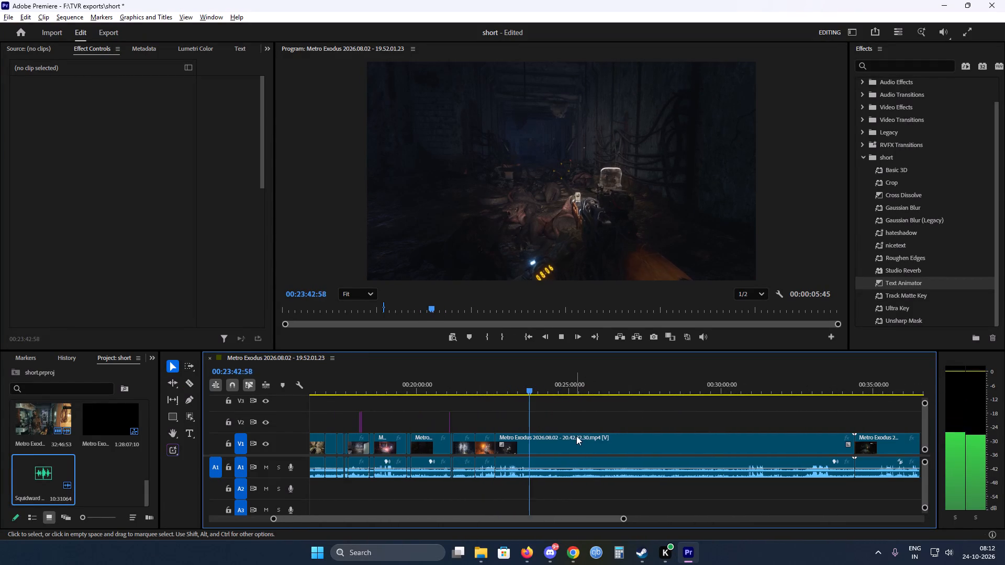
scroll(559, 443, "up", 5, "alt")
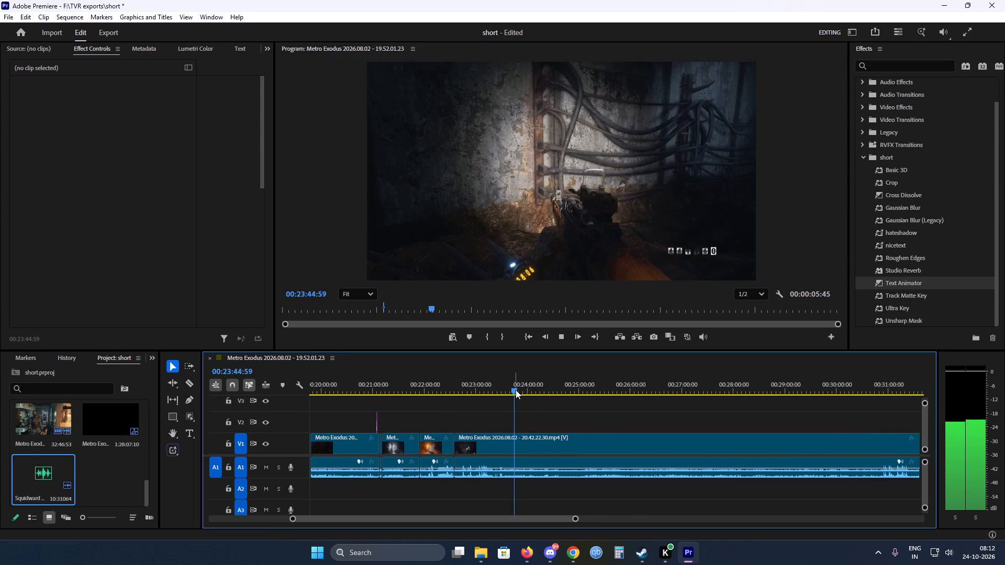
left_click_drag(515, 389, 555, 389)
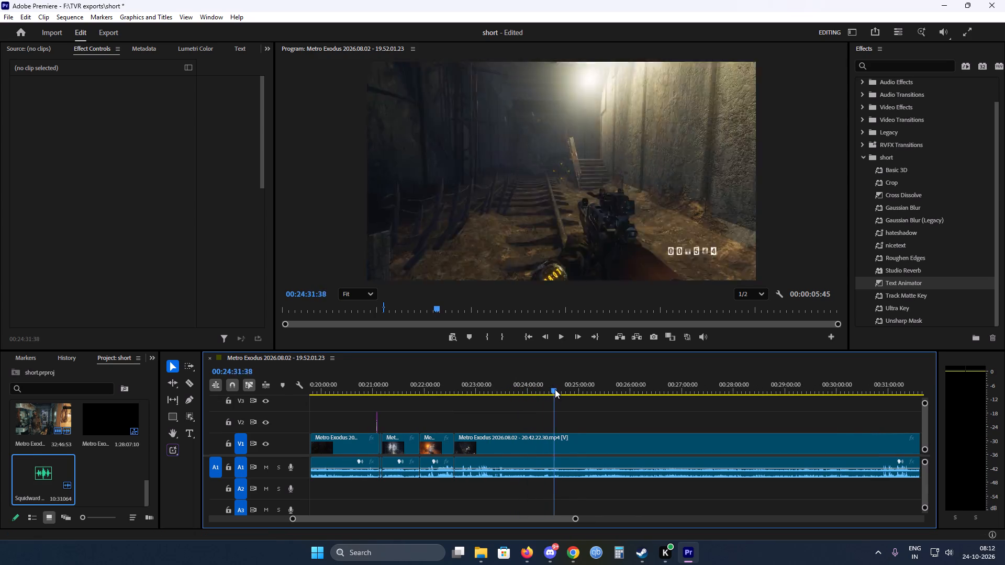
left_click_drag(555, 389, 588, 390)
key("space")
scroll(545, 422, "down", 5)
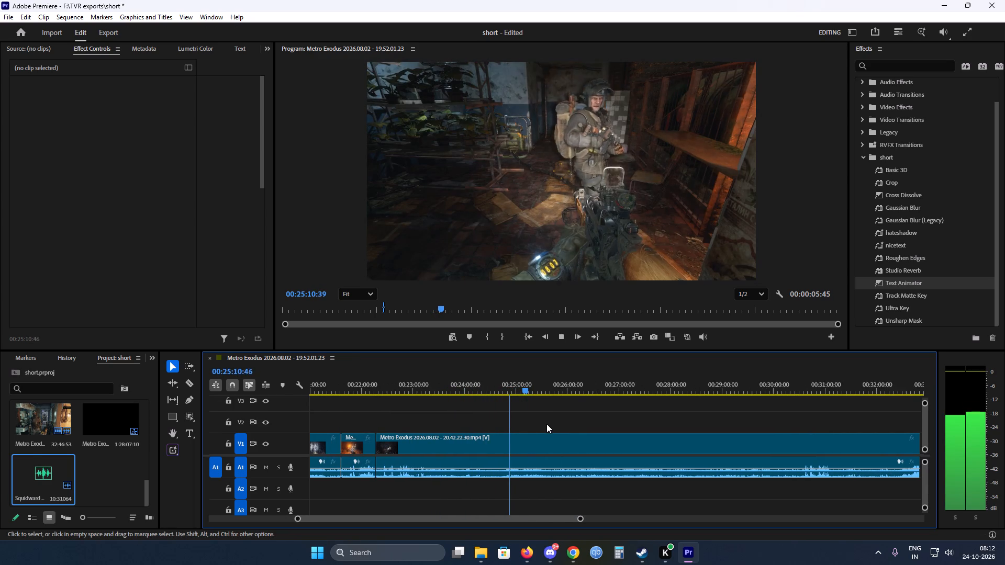
key("space")
key("c")
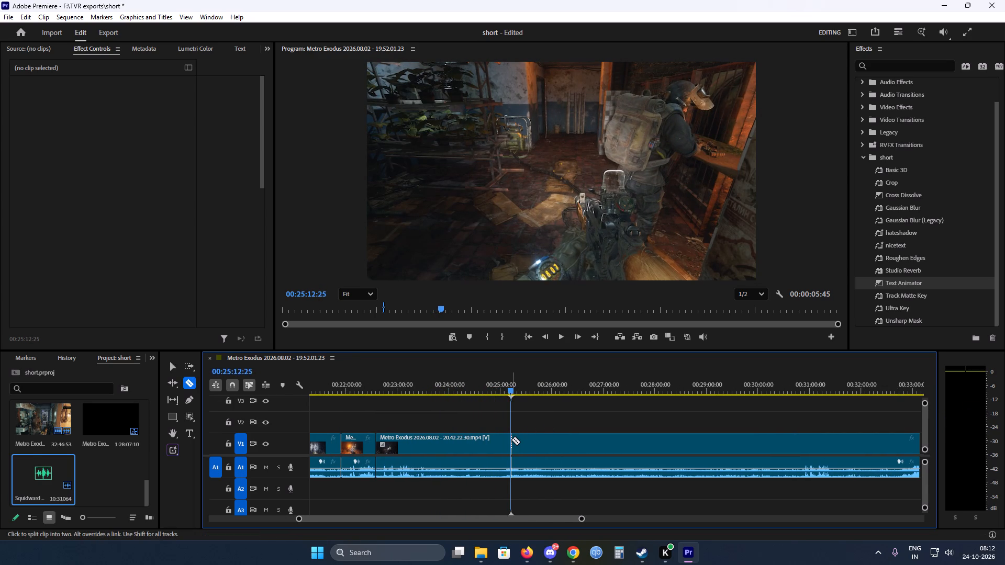
left_click(511, 439)
key("v")
Find the lantern-lit boat ride in the 21.15.12.31 gameplay clip and split it at 00:37:40:30.
key("space")
scroll(574, 415, "down", 14, "alt")
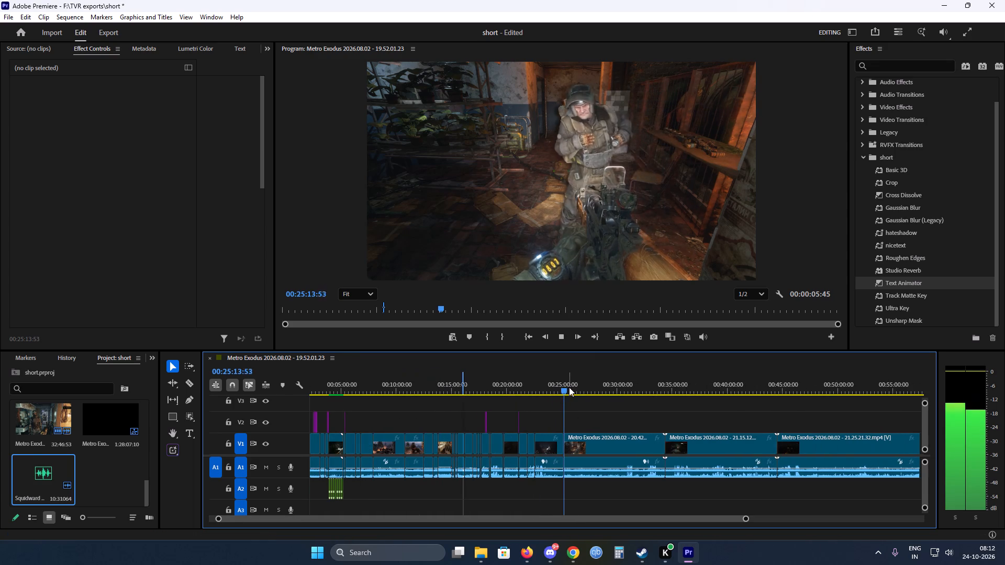
left_click_drag(565, 391, 634, 390)
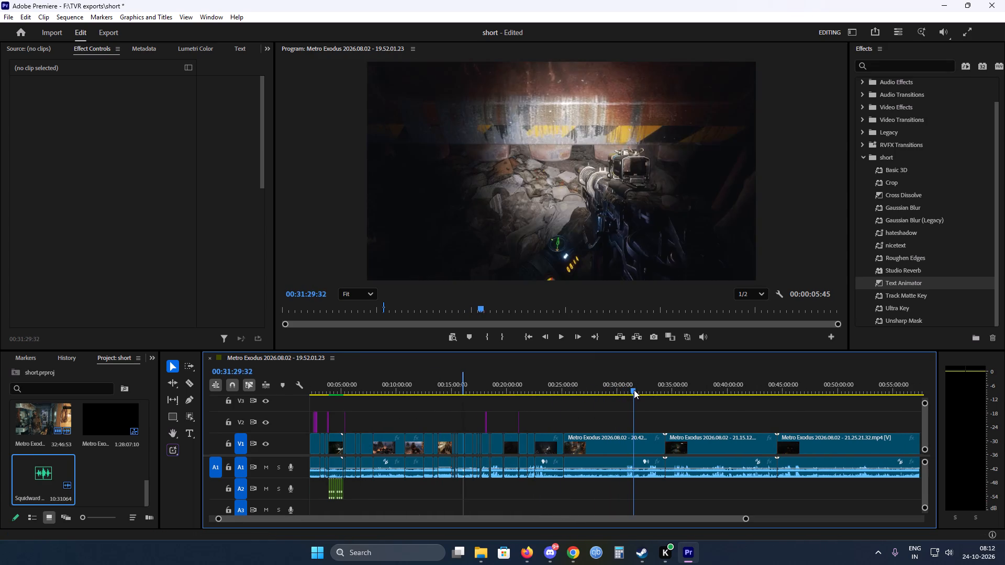
left_click_drag(634, 390, 671, 389)
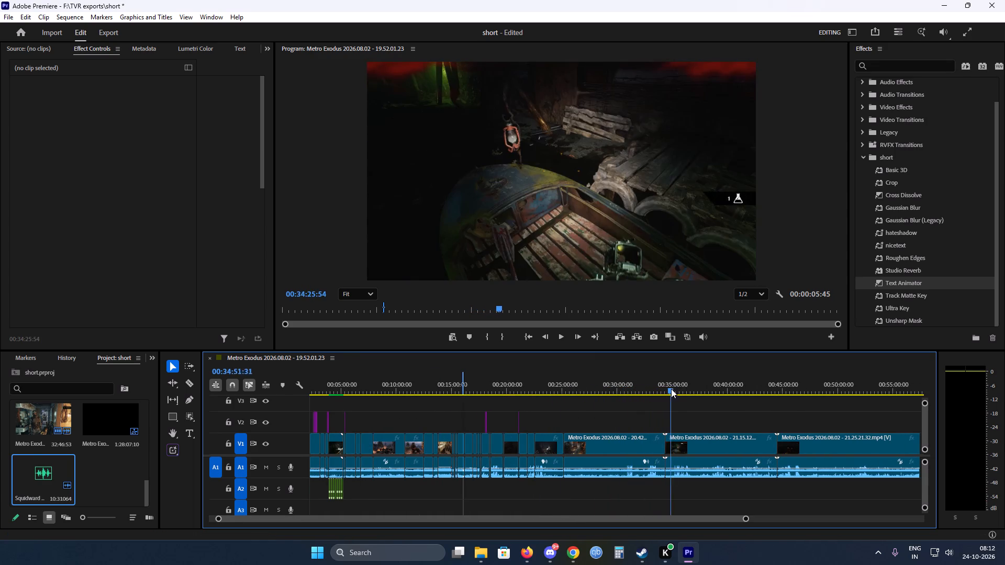
left_click_drag(671, 389, 683, 389)
key("space")
scroll(676, 430, "up", 5, "alt")
scroll(700, 433, "down", 4)
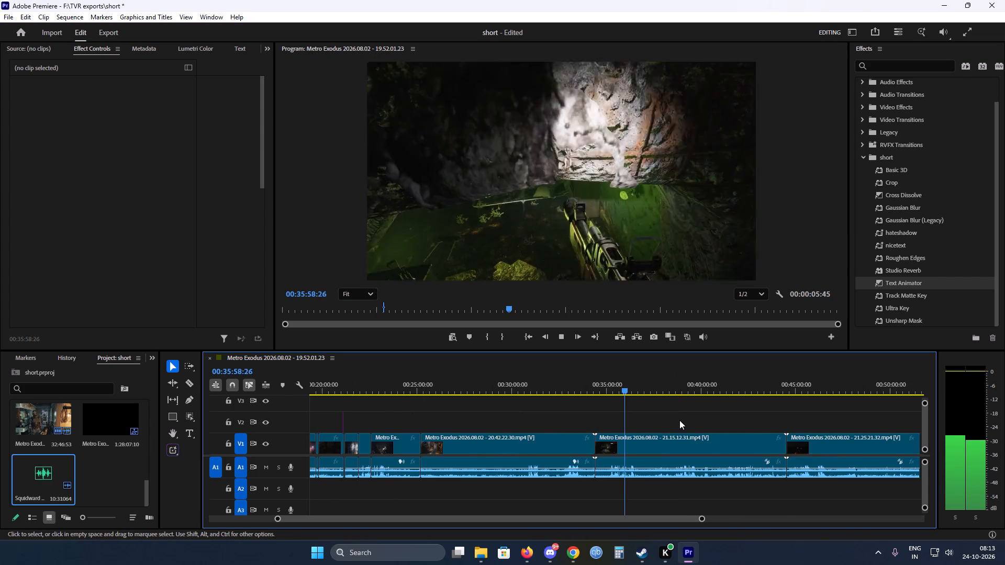
scroll(678, 420, "down", 2)
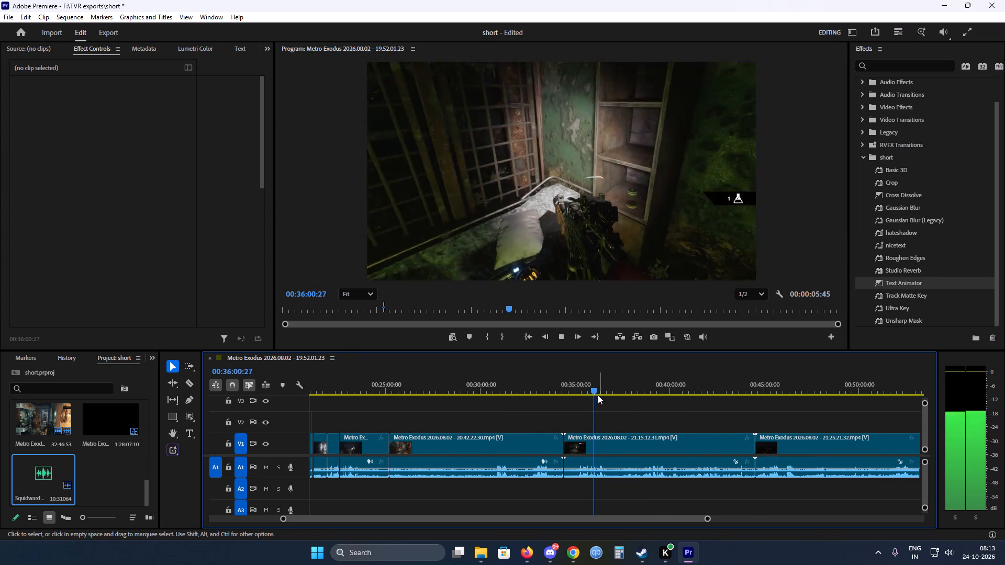
left_click_drag(595, 392, 629, 390)
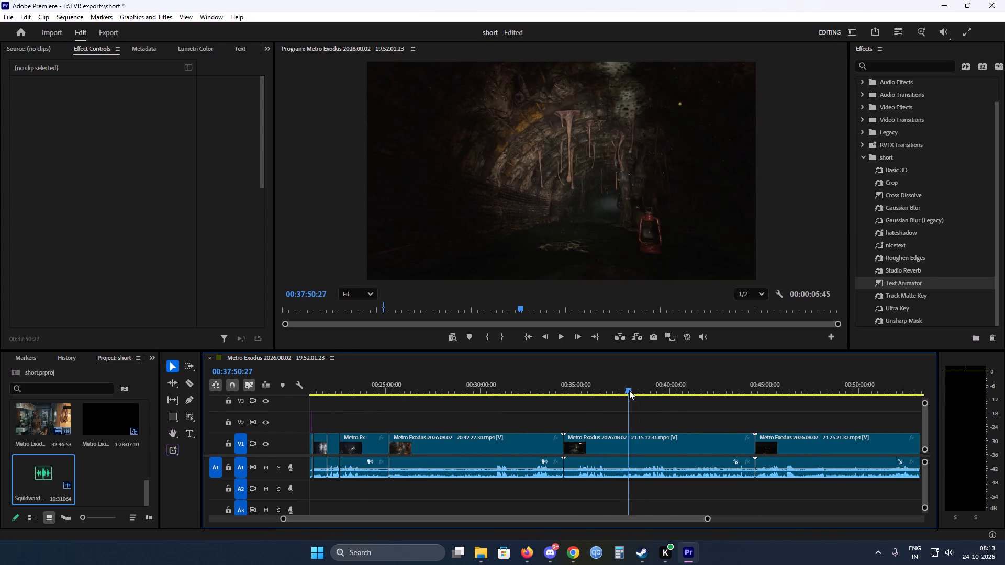
left_click_drag(629, 390, 627, 389)
key("c")
left_click(627, 444)
key("v")
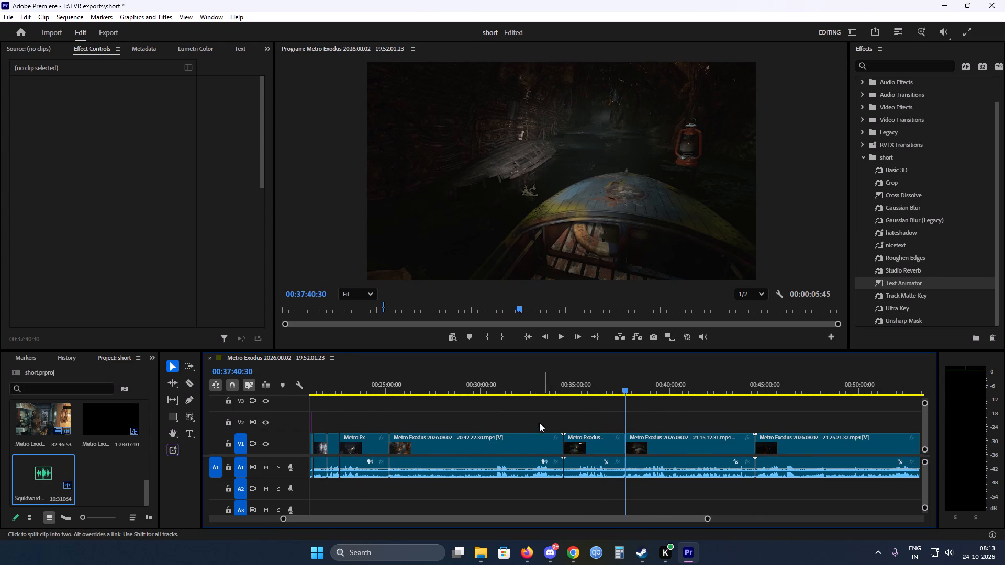
Ripple delete the footage between the cuts at 00:25:12:25 and 00:37:40:30, and save the project.
left_click_drag(531, 419, 588, 443)
right_click(588, 443)
left_click(613, 75)
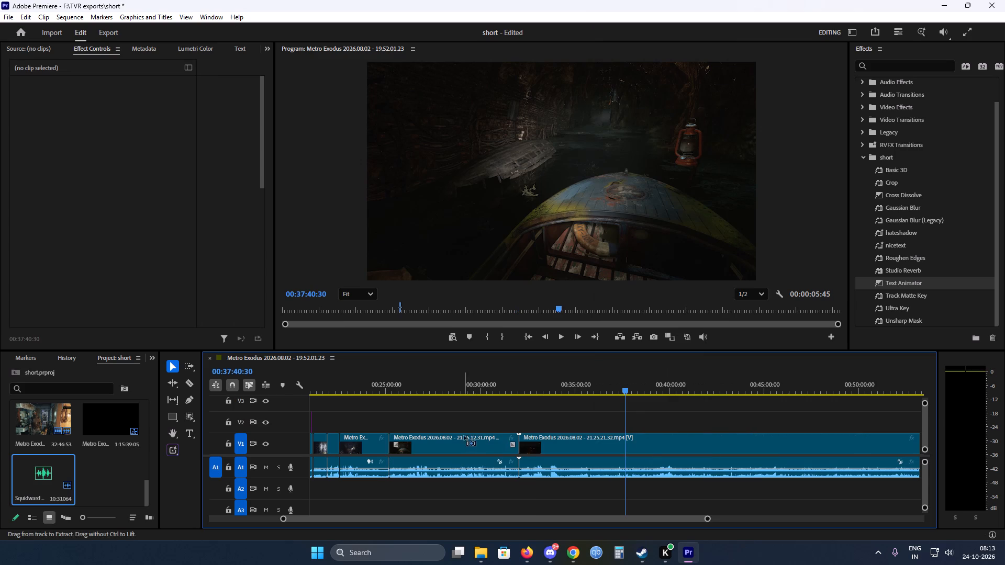
key("ctrl+s")
Apply the default video transition at the new cut at about 00:25:12.
key("ctrl+d")
Play the boat ride from the new cut and split the gameplay clip at 00:25:34:17.
key("space")
scroll(364, 415, "up", 5, "alt")
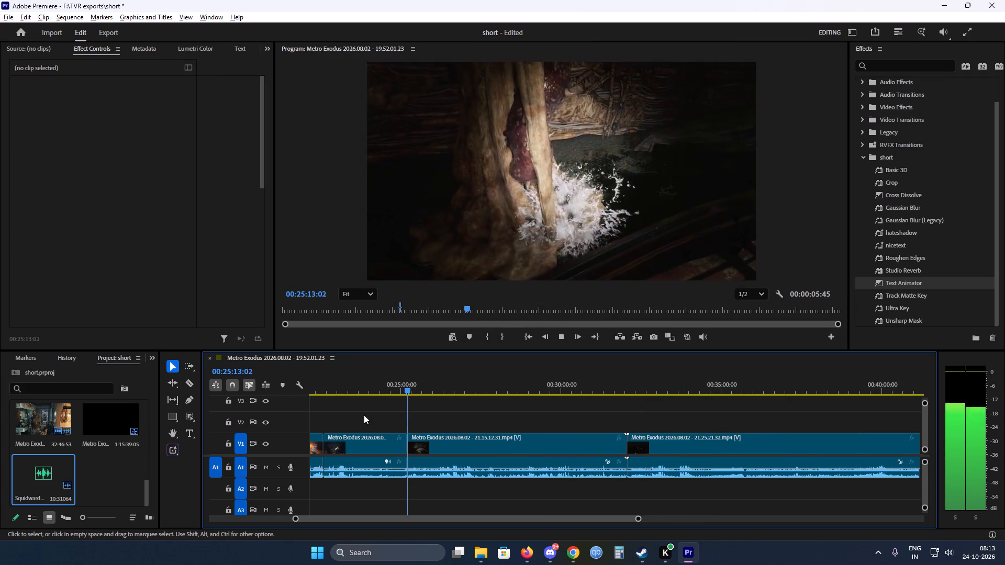
scroll(367, 414, "up", 4, "alt")
scroll(454, 397, "up", 1, "alt")
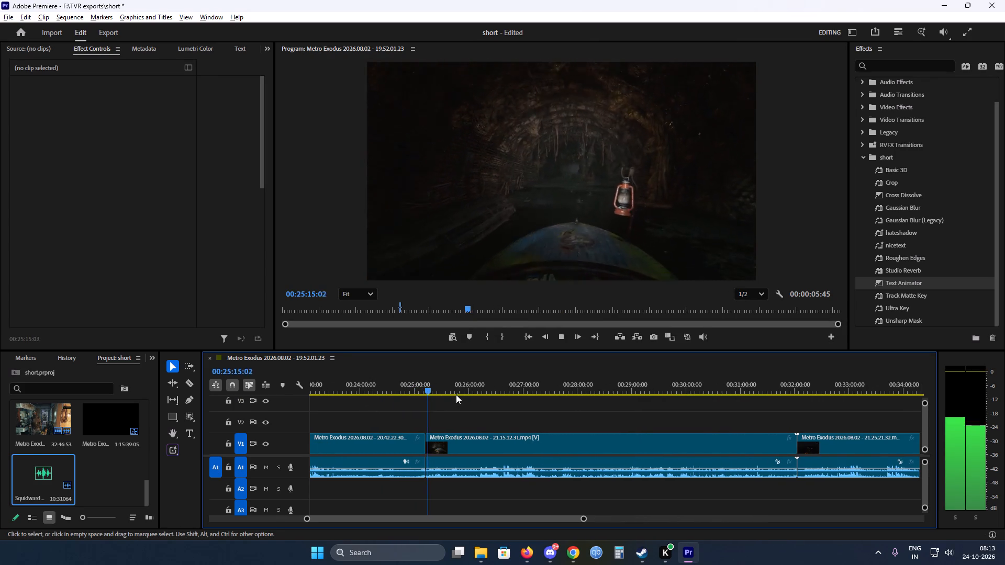
scroll(459, 397, "down", 2, "alt")
scroll(401, 417, "up", 2, "alt")
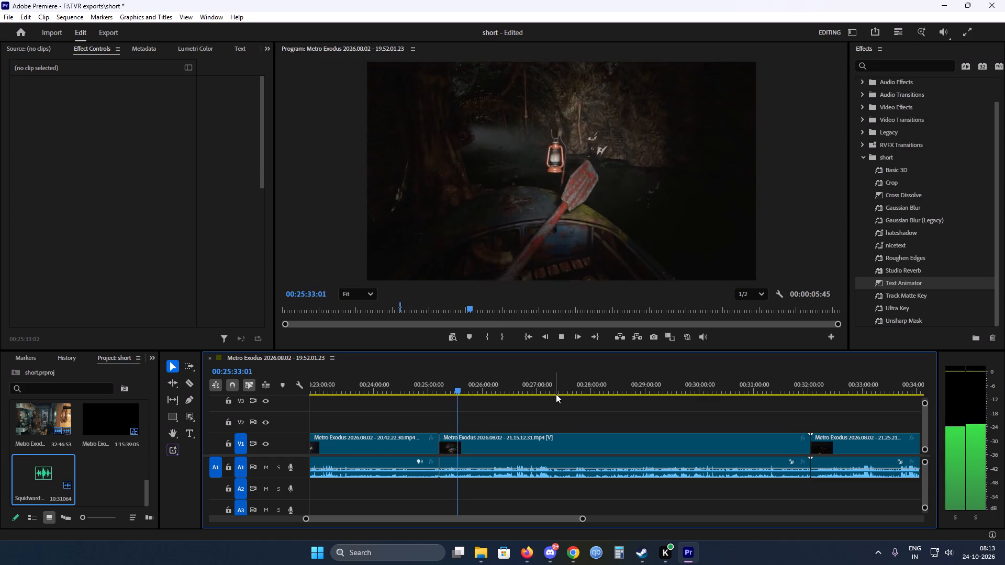
key("space")
key("c")
left_click(461, 442)
key("v")
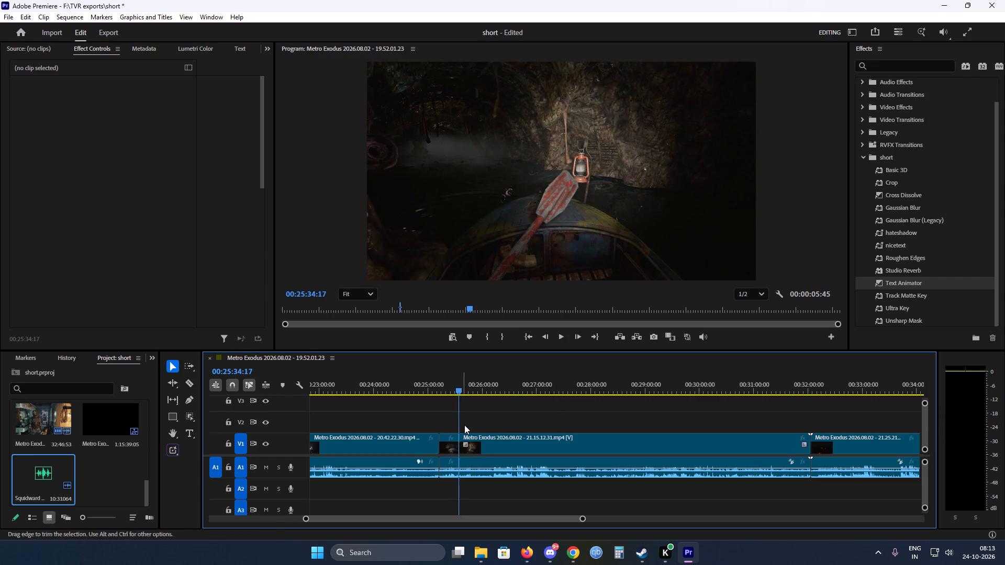
Find the moment just before the creature surfaces ahead of the boat and split the gameplay clip at 00:26:12:44.
key("space")
left_click_drag(461, 390, 501, 391)
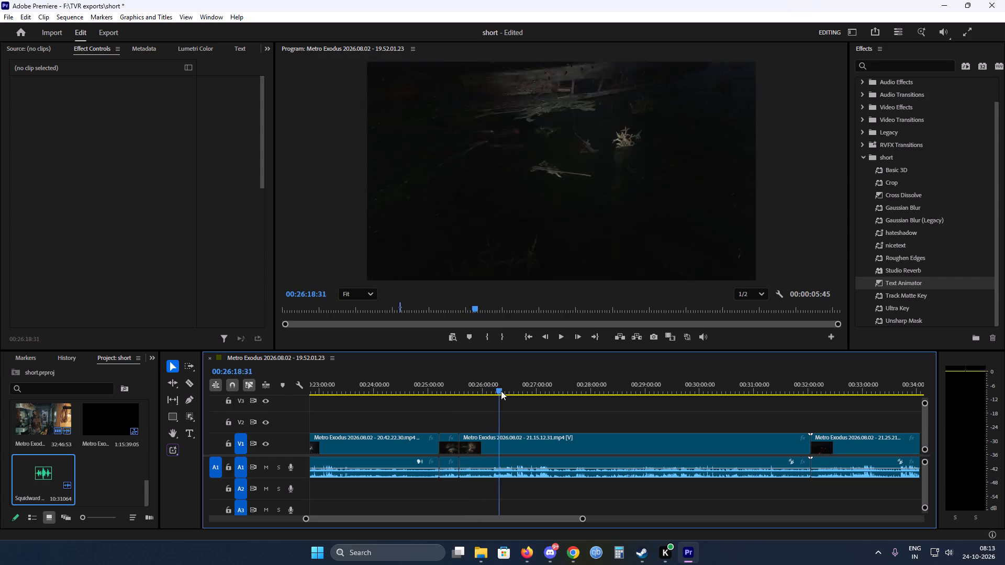
left_click_drag(501, 391, 496, 390)
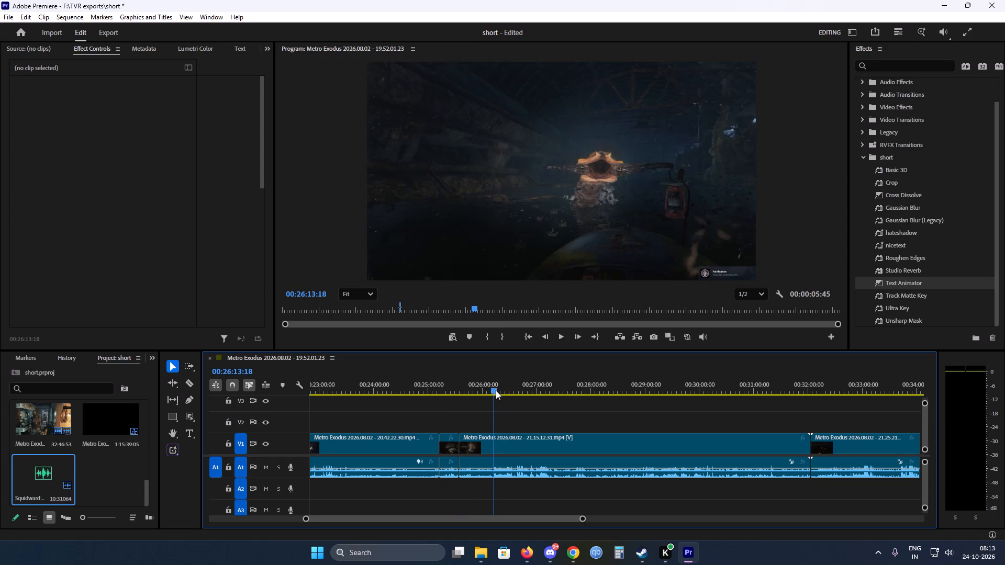
left_click_drag(496, 390, 495, 390)
key("c")
left_click(496, 445)
key("v")
Ripple delete the section between the cuts at 00:25:34:17 and 00:26:12:44, and save the project.
left_click(473, 446)
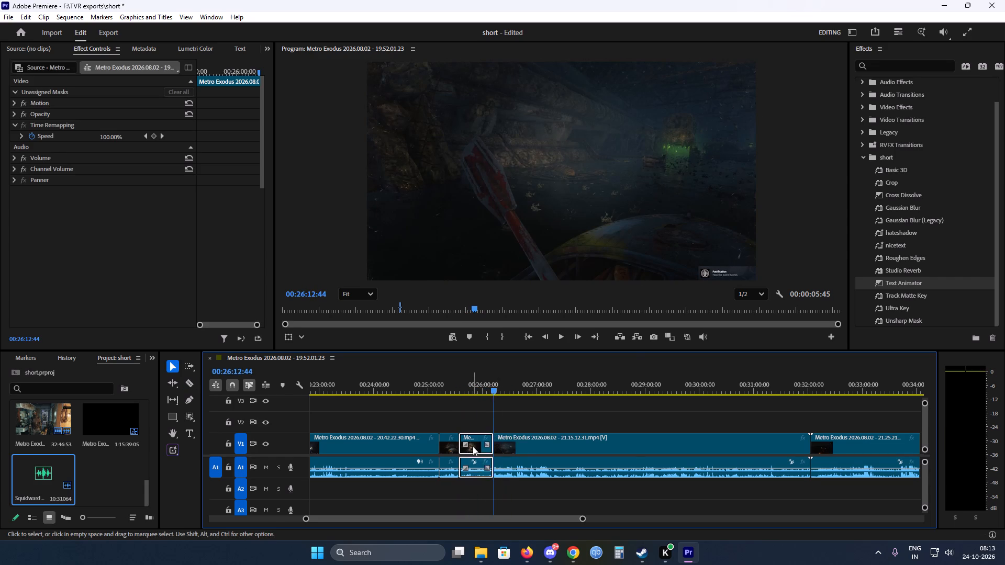
right_click(473, 446)
left_click(509, 75)
key("ctrl+s")
Play the boat footage from the cut at 00:25:34:17 to about 00:25:40 to review it.
key("space")
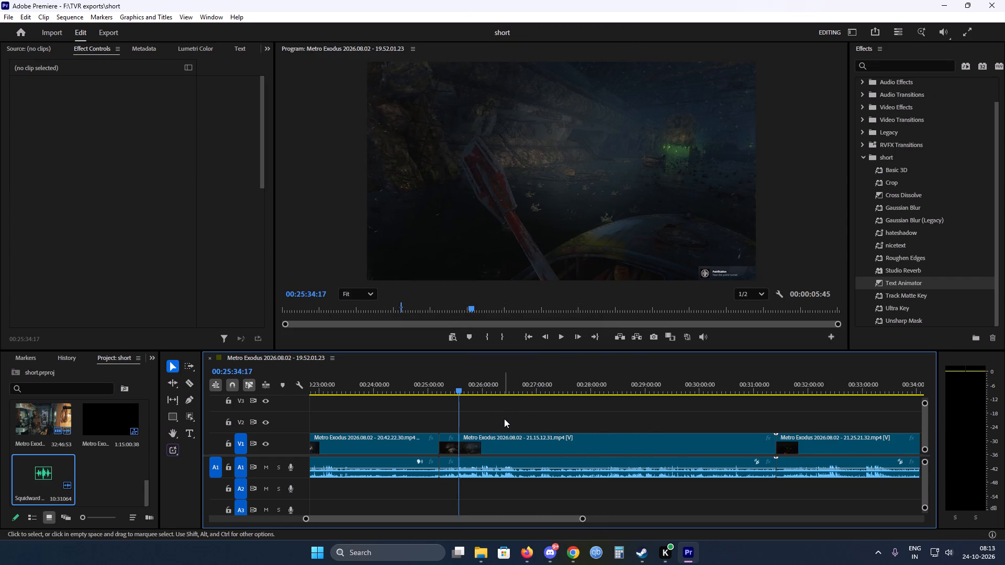
scroll(422, 437, "up", 4, "alt")
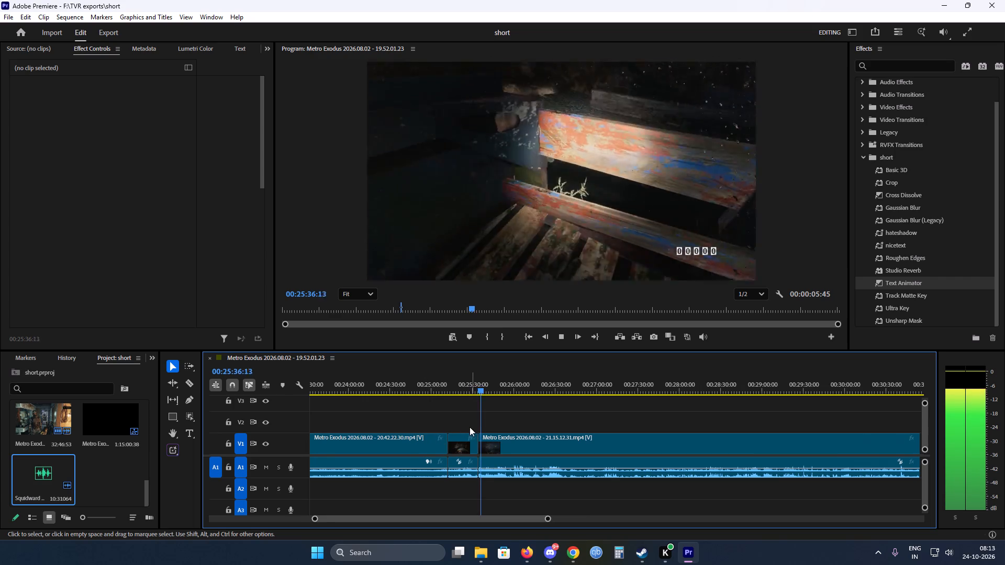
scroll(465, 425, "up", 4, "alt")
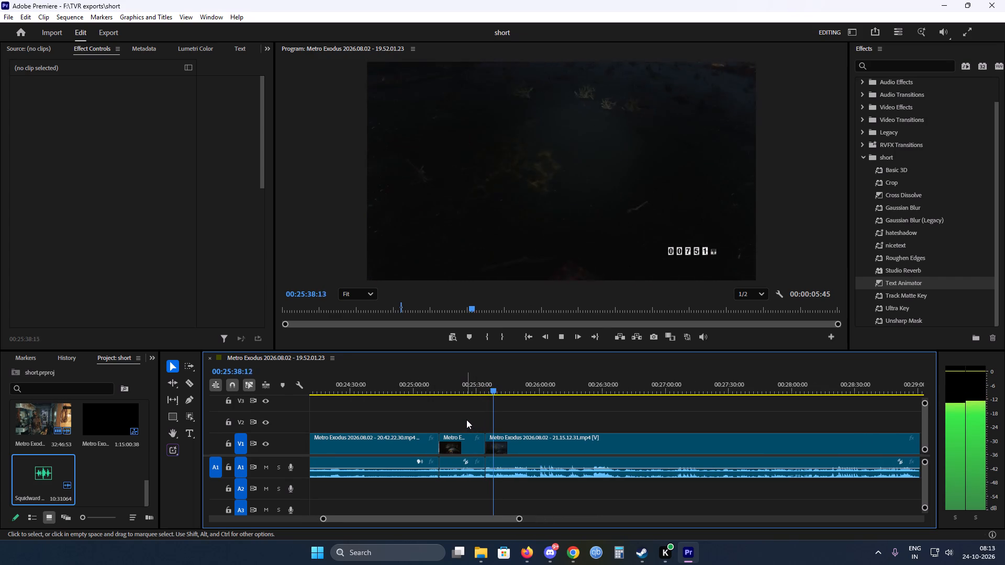
scroll(472, 421, "down", 1)
key("space")
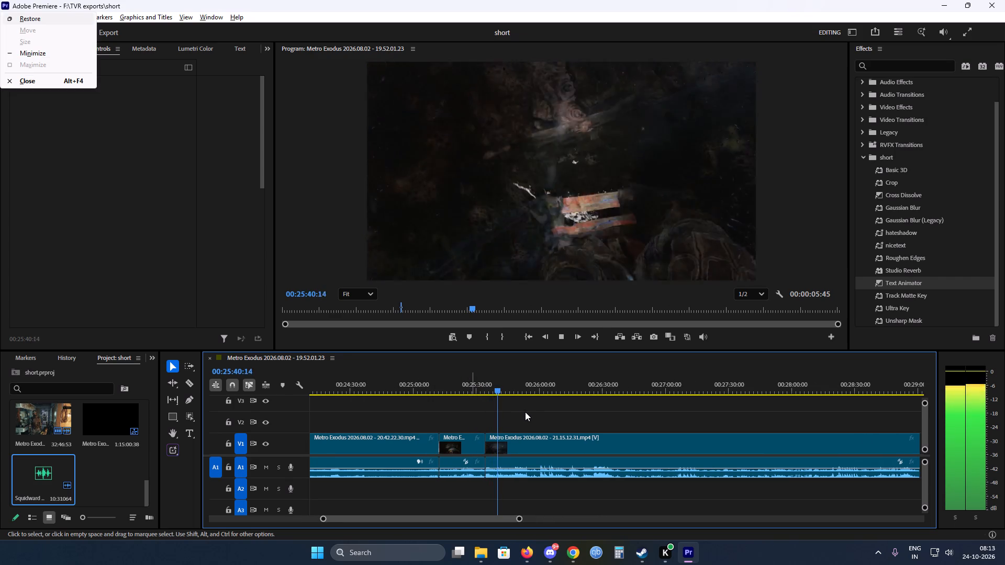
left_click(525, 412)
key("space")
Copy the subtitle title "not the best cutscene, but it's something" located at about 00:21:05.
key("ctrl+v")
scroll(455, 421, "down", 17, "alt")
scroll(414, 435, "up", 7)
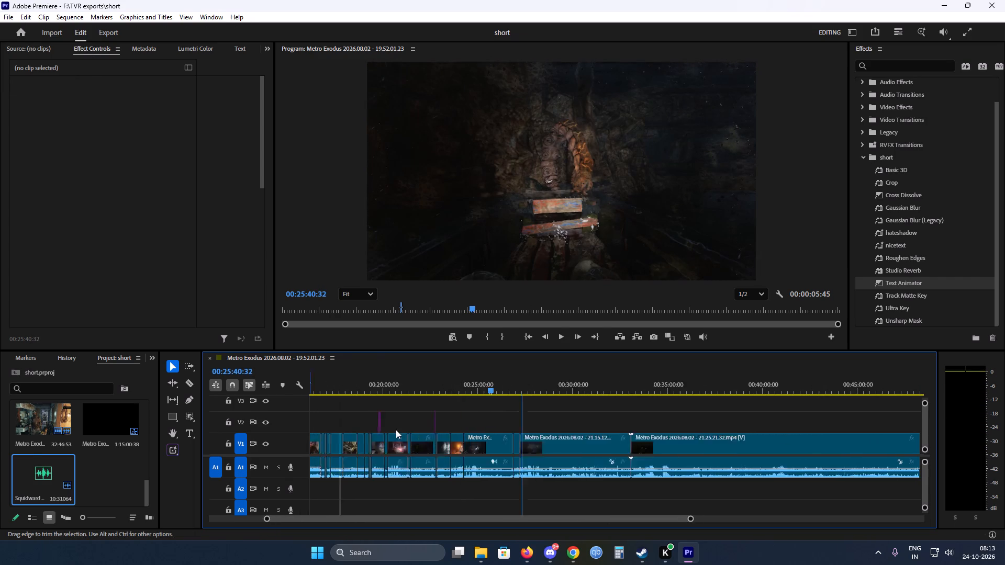
scroll(396, 430, "up", 2)
scroll(484, 419, "up", 19, "alt")
scroll(602, 427, "up", 9, "alt")
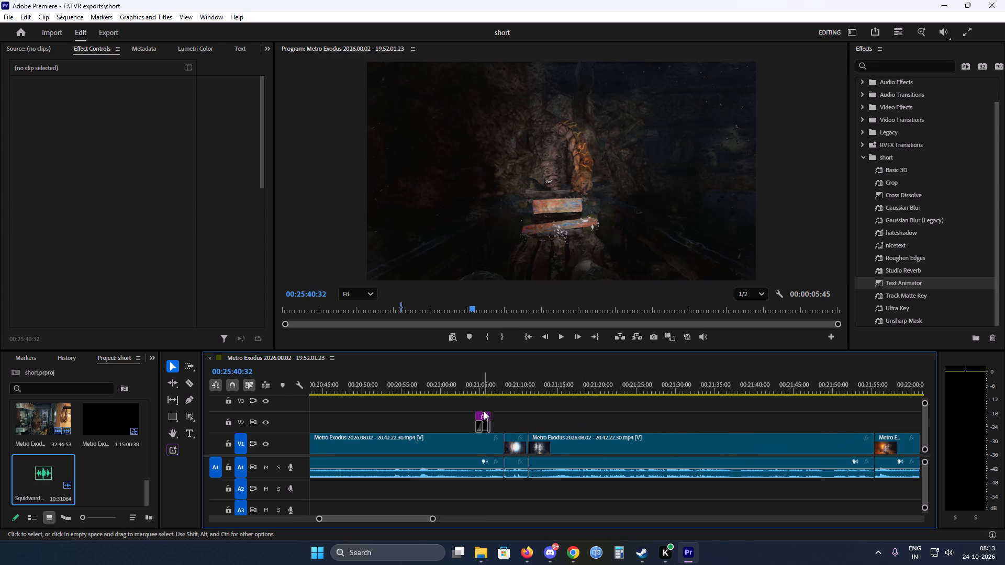
scroll(476, 414, "up", 5, "alt")
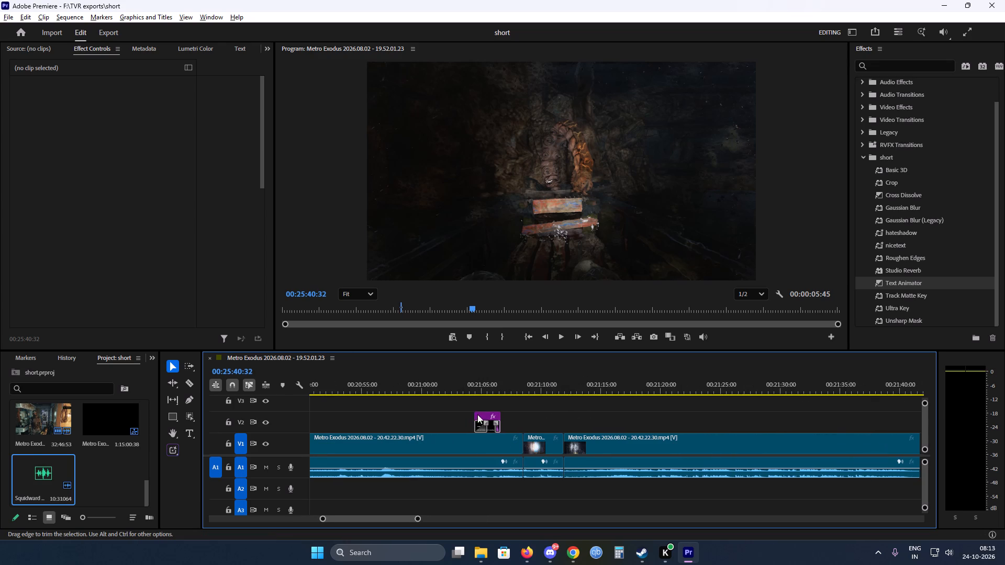
left_click(482, 415)
right_click(482, 415)
left_click(517, 37)
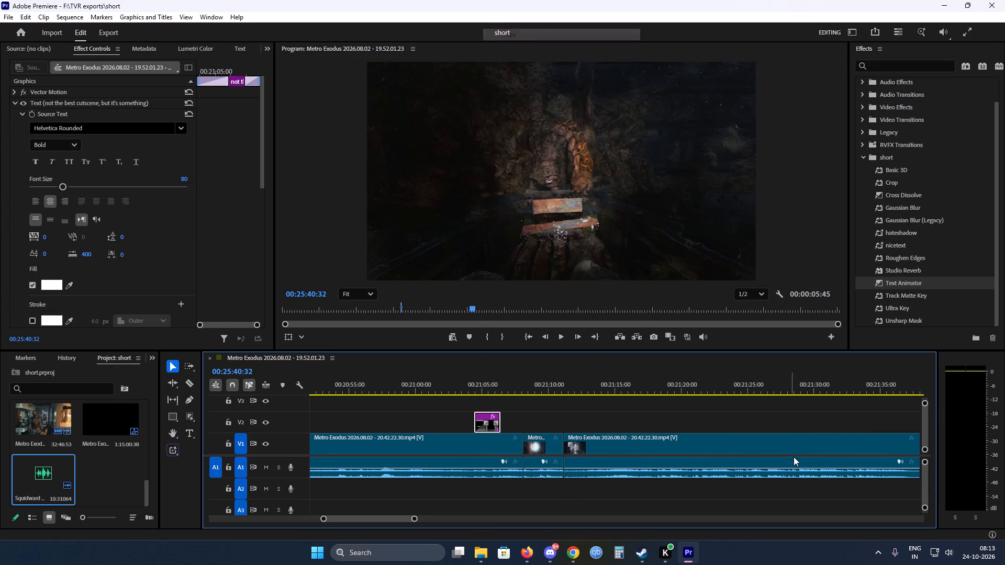
scroll(791, 462, "down", 20)
scroll(791, 462, "down", 17)
scroll(783, 465, "down", 16)
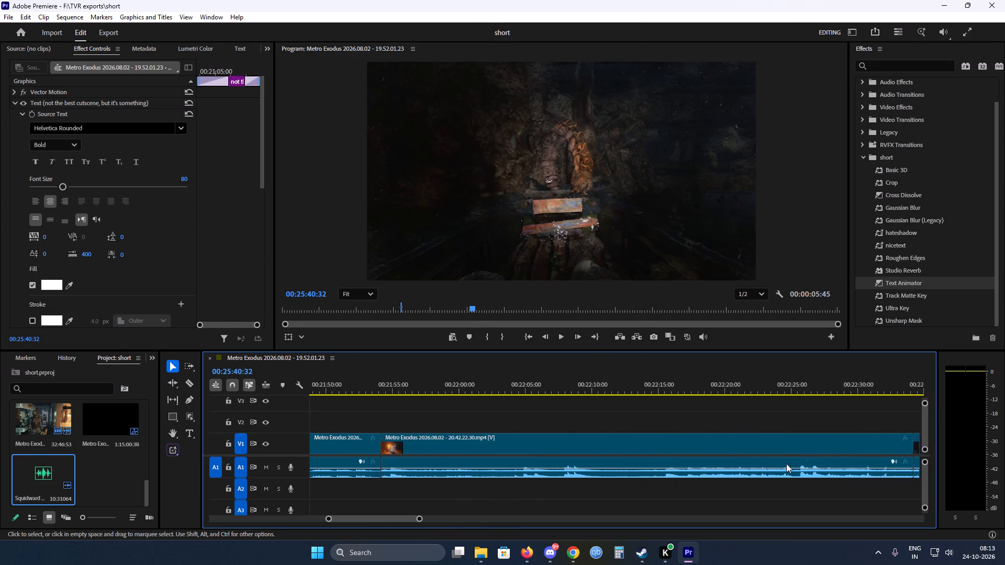
scroll(786, 464, "down", 2)
scroll(789, 464, "down", 8, "alt")
scroll(809, 455, "down", 9)
scroll(821, 456, "down", 19)
scroll(830, 463, "down", 10, "alt")
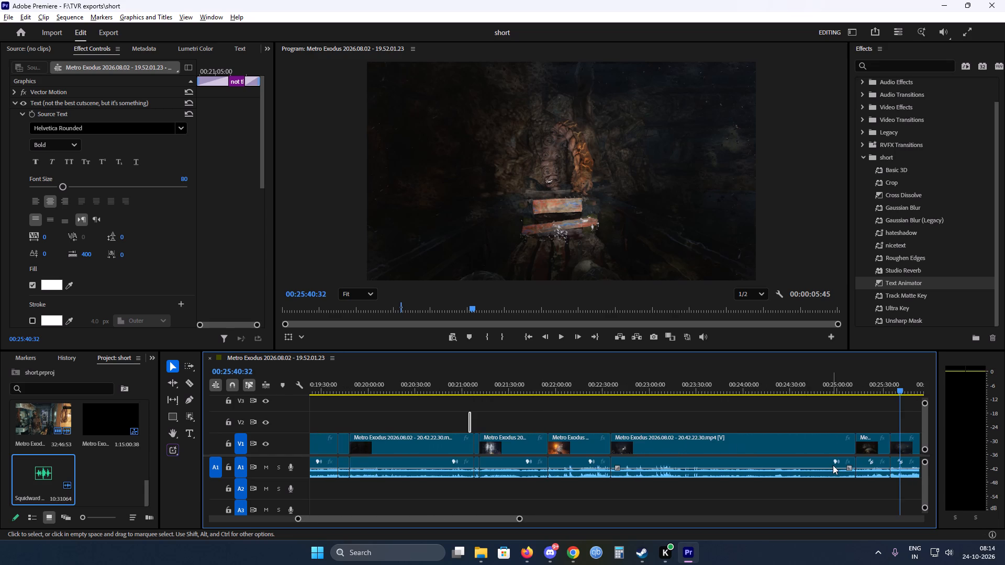
scroll(833, 465, "down", 15)
scroll(683, 435, "up", 18, "alt")
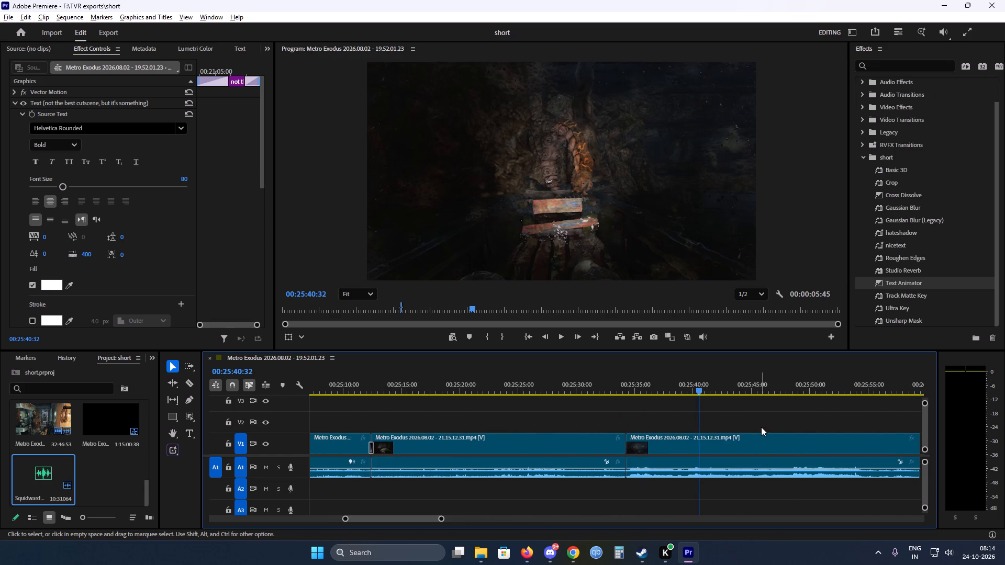
scroll(758, 428, "up", 6, "alt")
scroll(751, 427, "down", 6)
key("space")
left_click(633, 410)
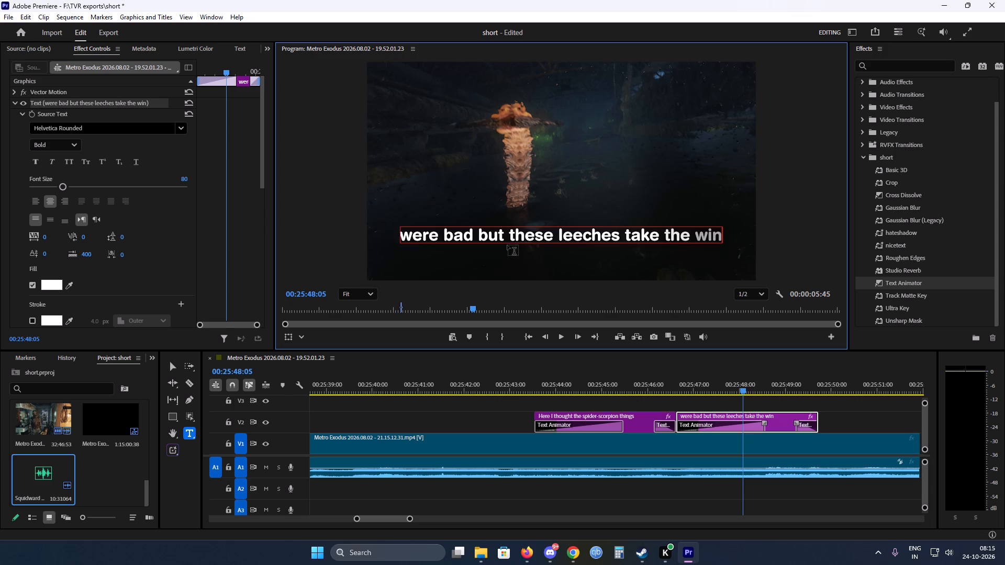
left_click(849, 412)
type("v")
key("space")
scroll(849, 412, "down", 7)
scroll(754, 409, "down", 9)
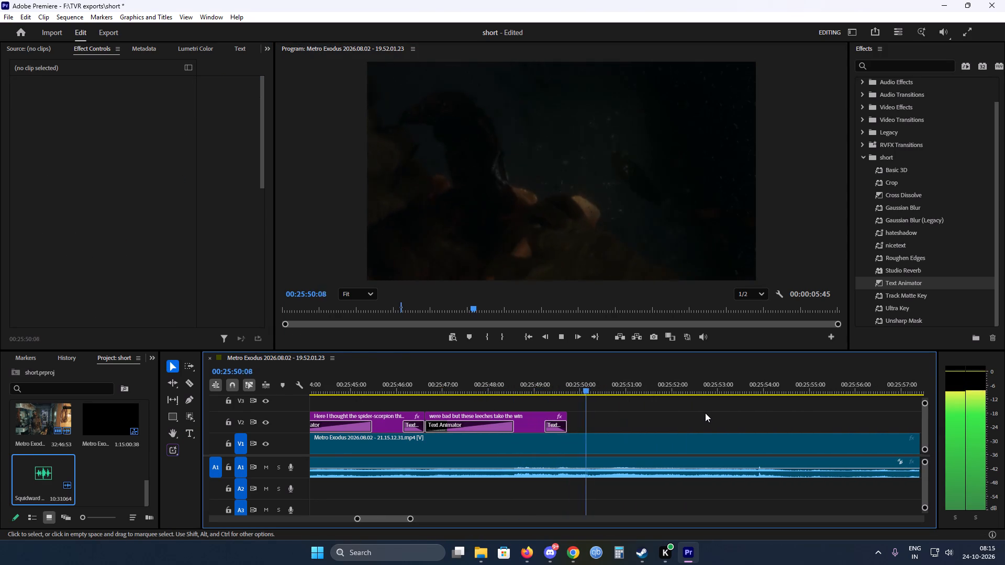
key("space")
key("ctrl+s")
Review the boat footage following the second title, from about 00:25:50 to 00:26:19.
key("space")
scroll(652, 420, "down", 4)
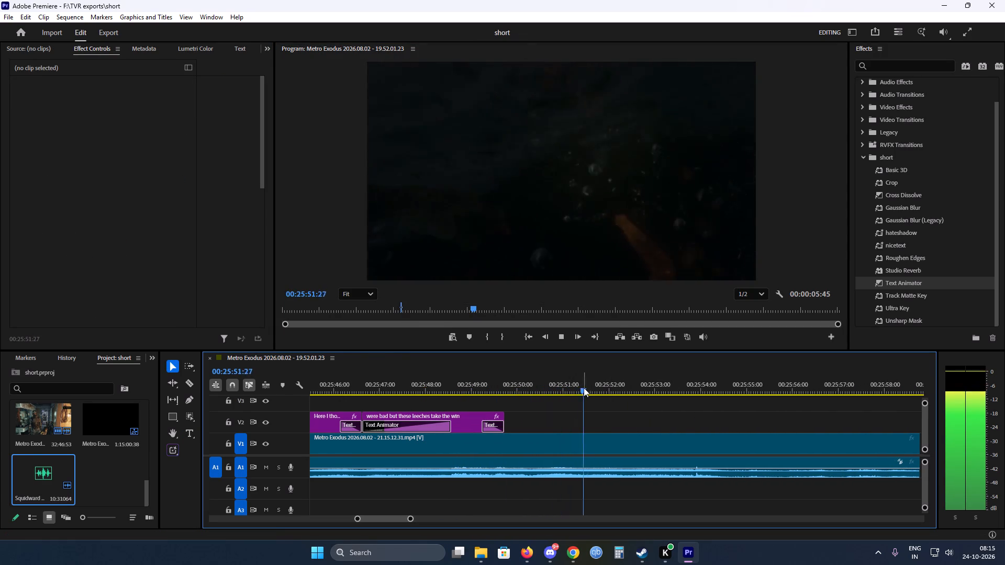
left_click_drag(586, 387, 778, 389)
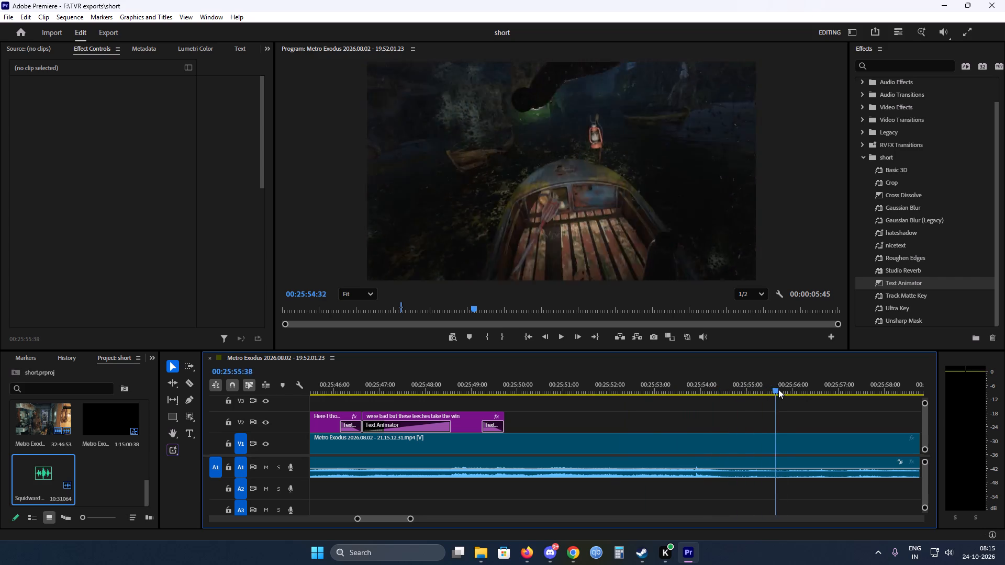
left_click_drag(778, 389, 786, 388)
key("space")
scroll(665, 410, "down", 10)
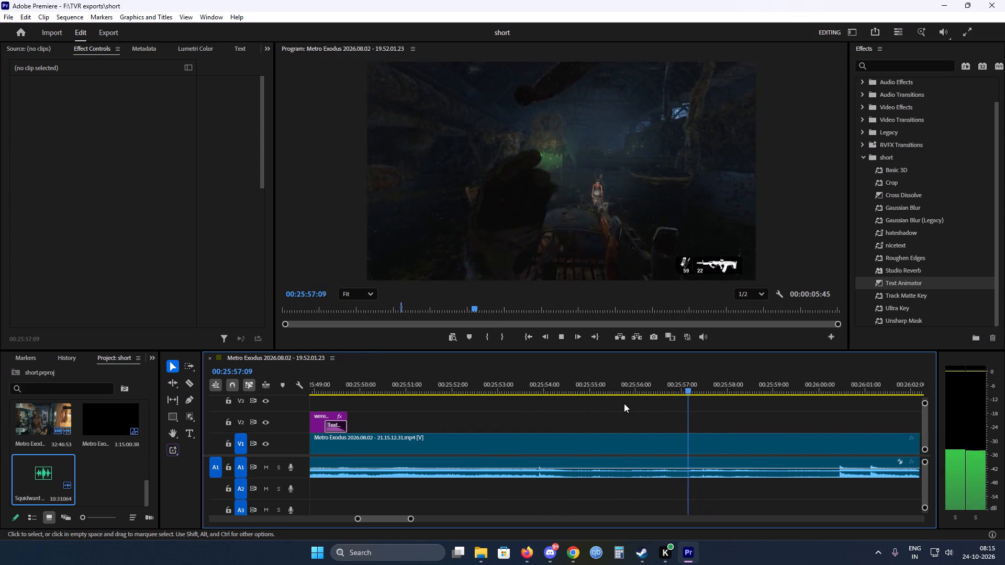
scroll(624, 403, "down", 12)
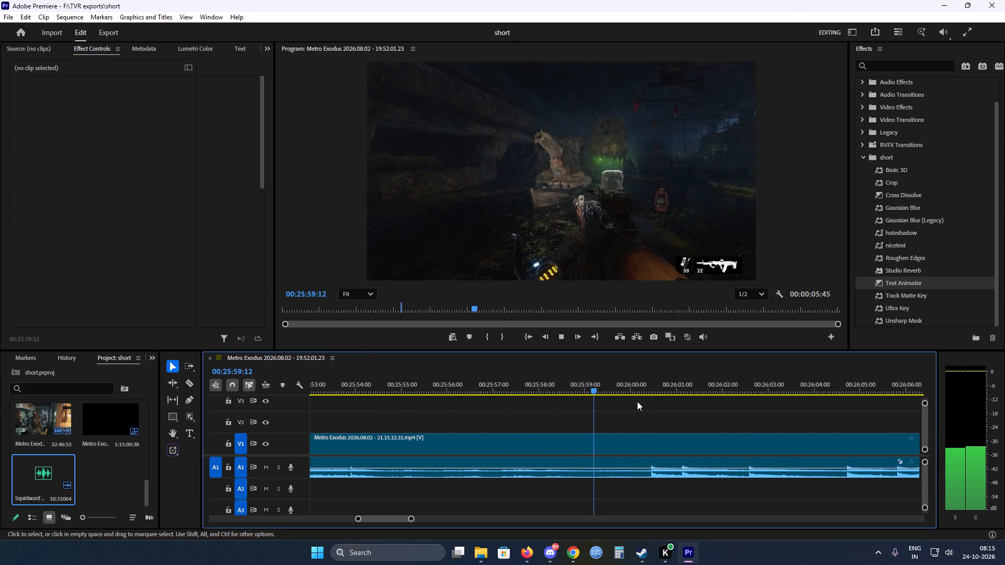
scroll(637, 401, "down", 5)
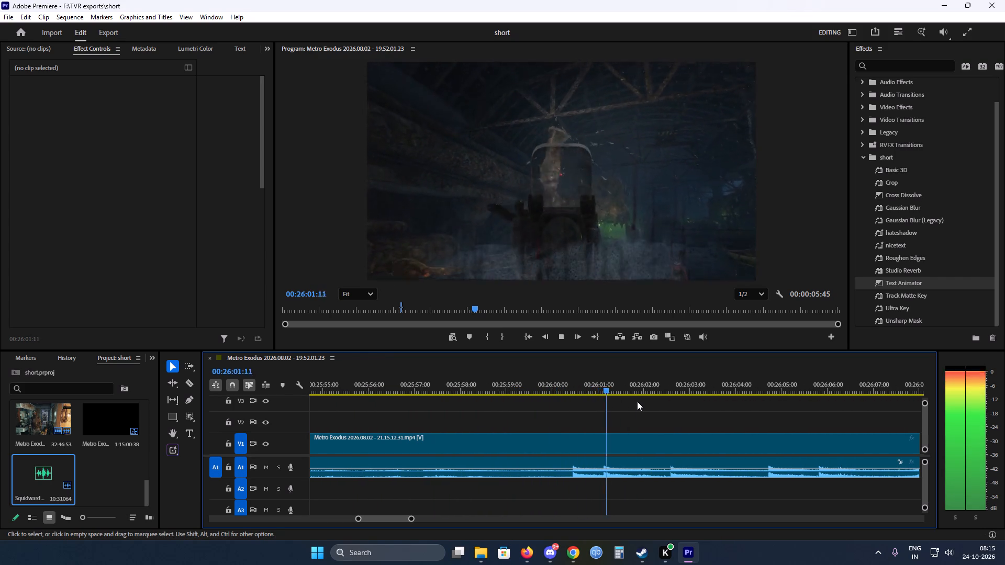
scroll(637, 401, "down", 15)
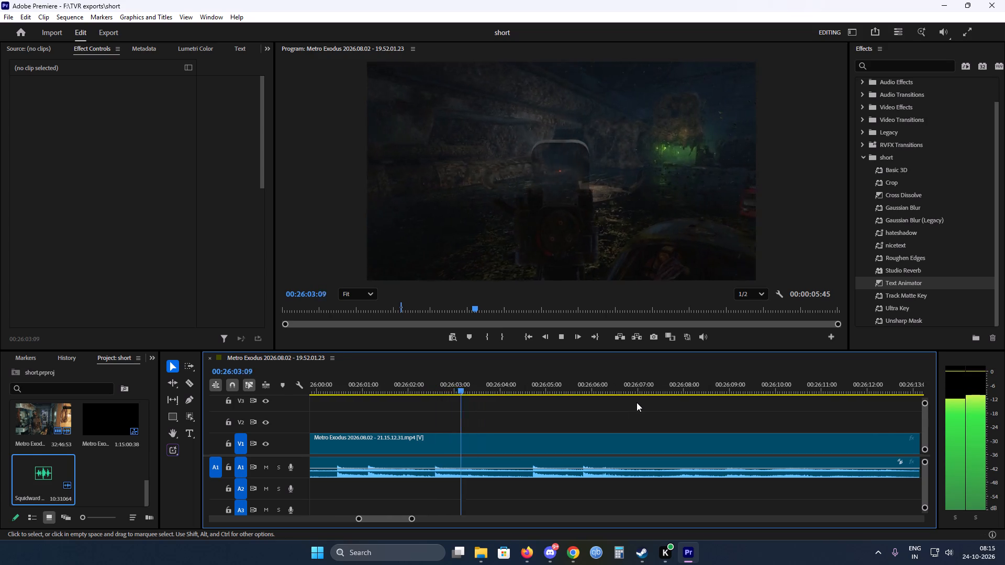
scroll(636, 402, "down", 2)
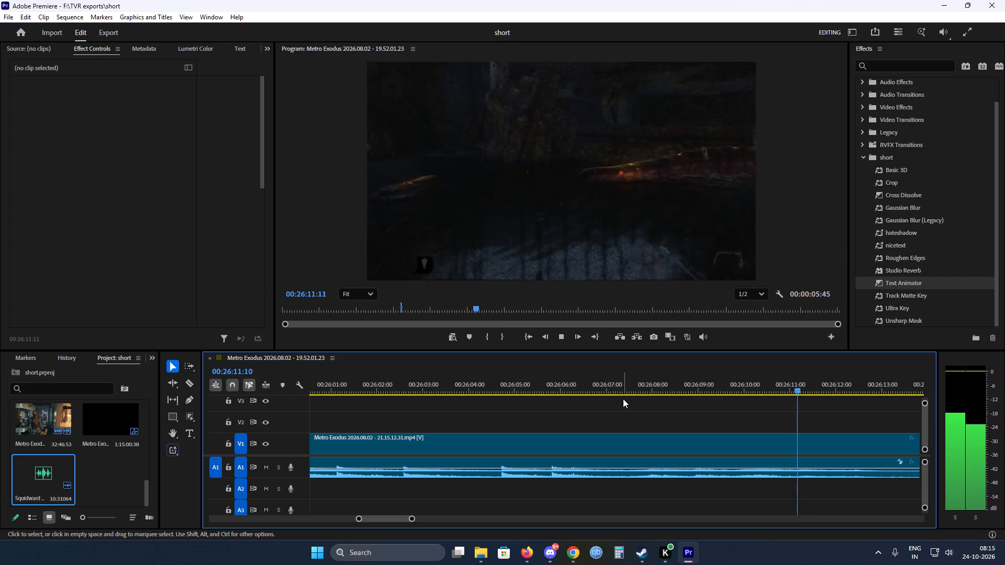
key("space")
scroll(609, 422, "down", 7)
scroll(729, 437, "down", 8, "alt")
key("space")
scroll(735, 428, "down", 7)
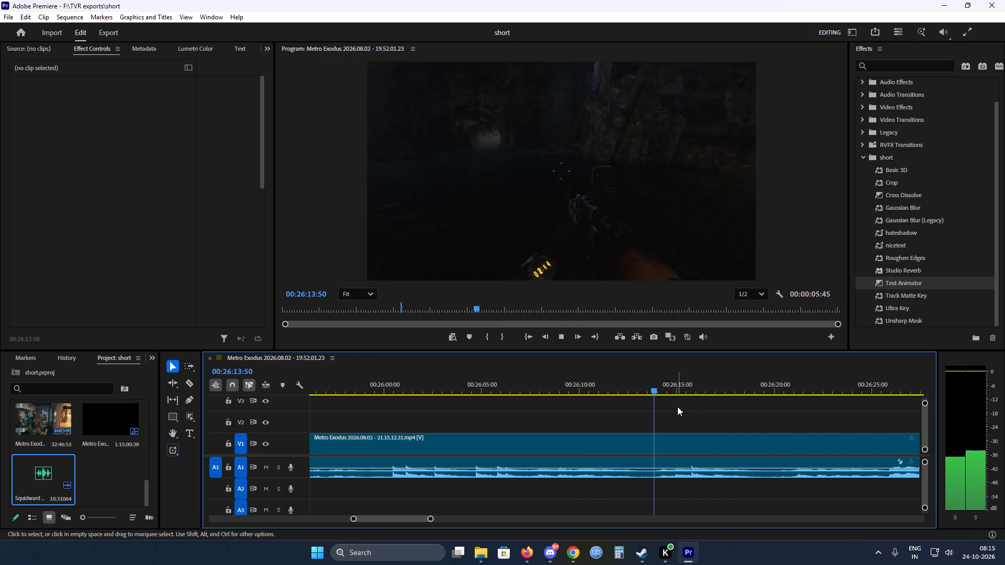
scroll(671, 405, "down", 6)
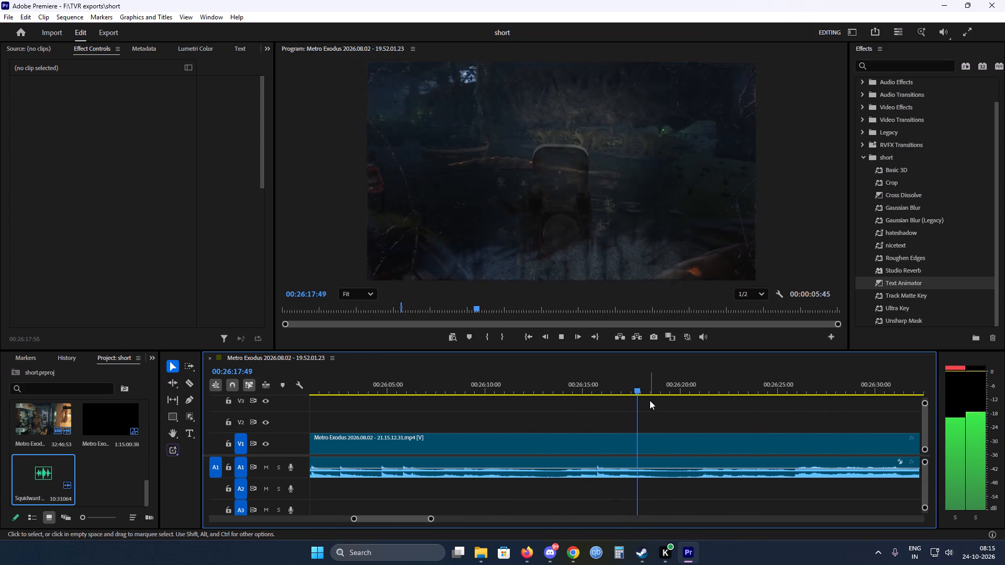
key("space")
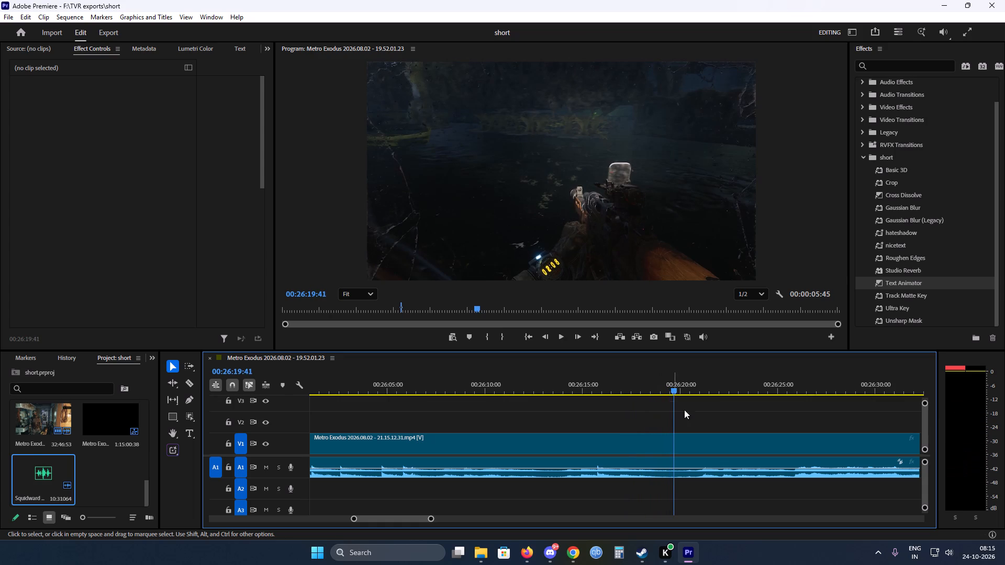
Split the V1 boat clip at about 00:26:19:41 and 00:26:25:46, ripple delete the section between the cuts, and save the project.
key("c")
left_click(675, 439)
key("v")
key("space")
scroll(619, 415, "down", 11)
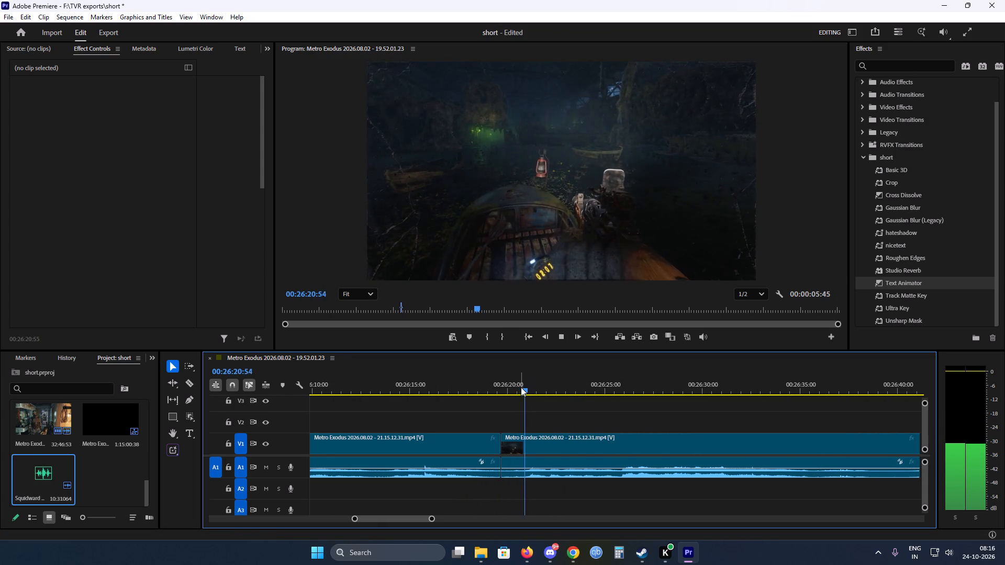
left_click_drag(533, 389, 618, 386)
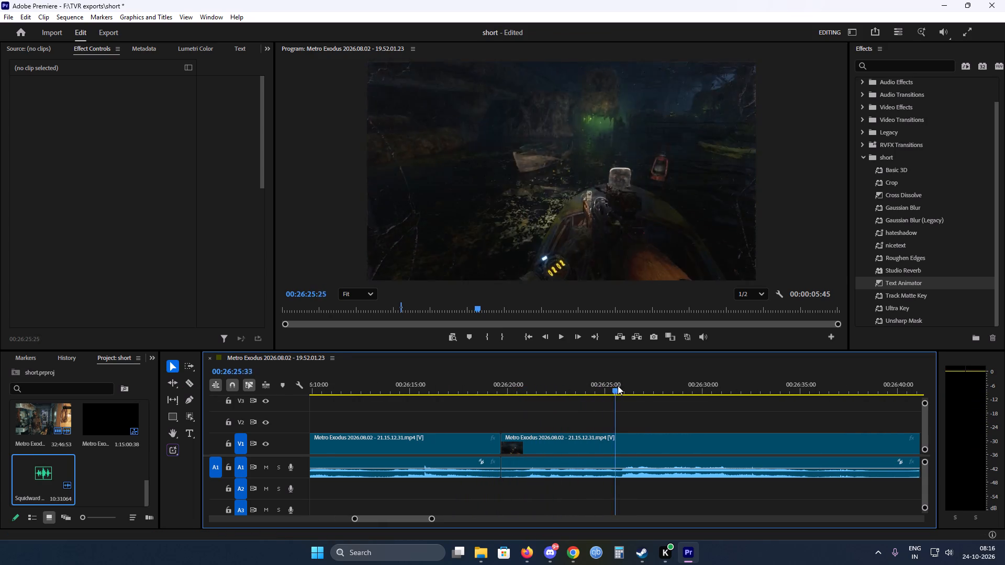
left_click_drag(618, 386, 620, 383)
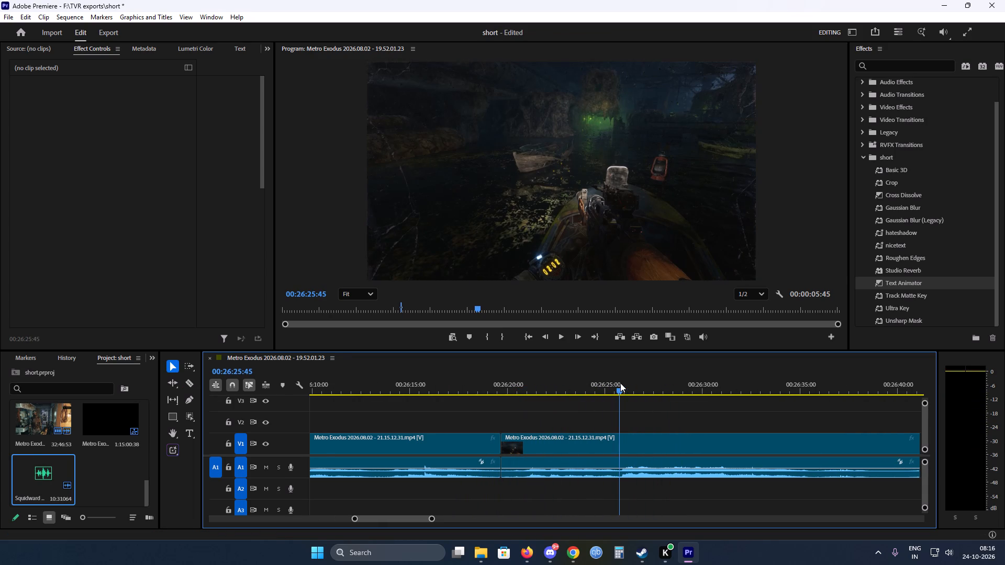
left_click_drag(620, 383, 621, 382)
key("c")
left_click(620, 442)
key("v")
left_click(587, 442)
right_click(587, 442)
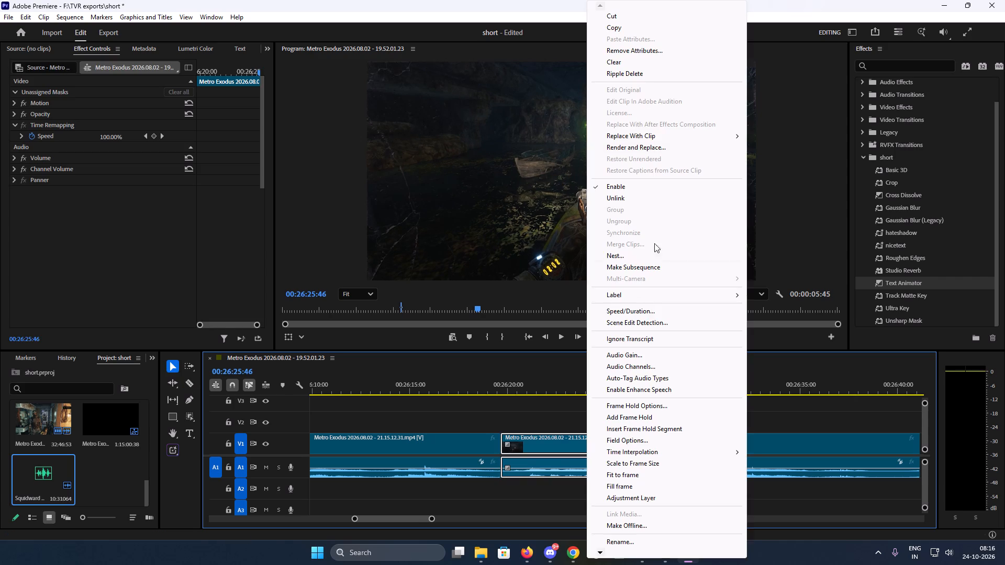
left_click(634, 75)
key("ctrl+s")
Split the following V1 clip at about 00:26:34:45, ripple delete the part from the previous cut up to there, and save the project.
key("space")
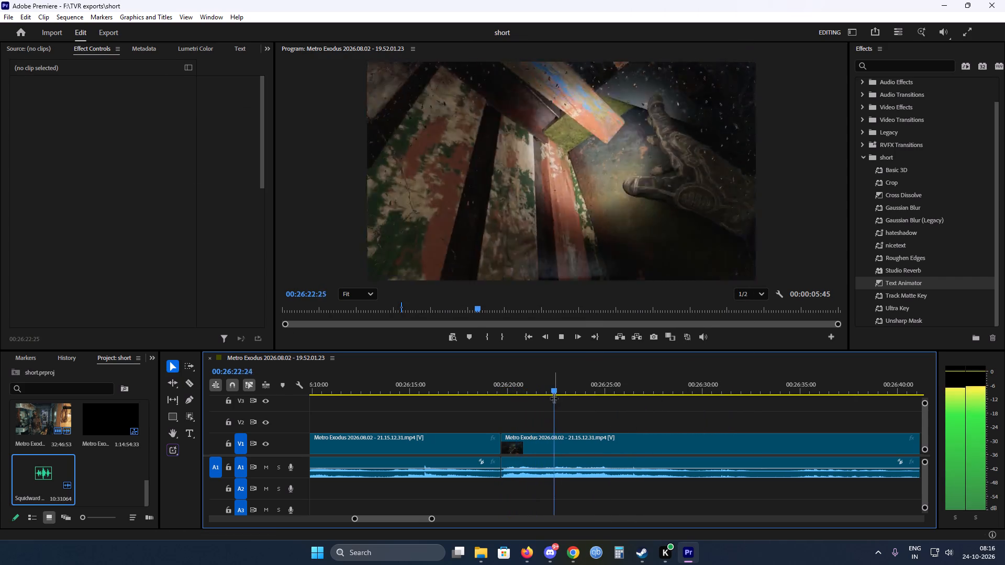
left_click_drag(561, 389, 682, 389)
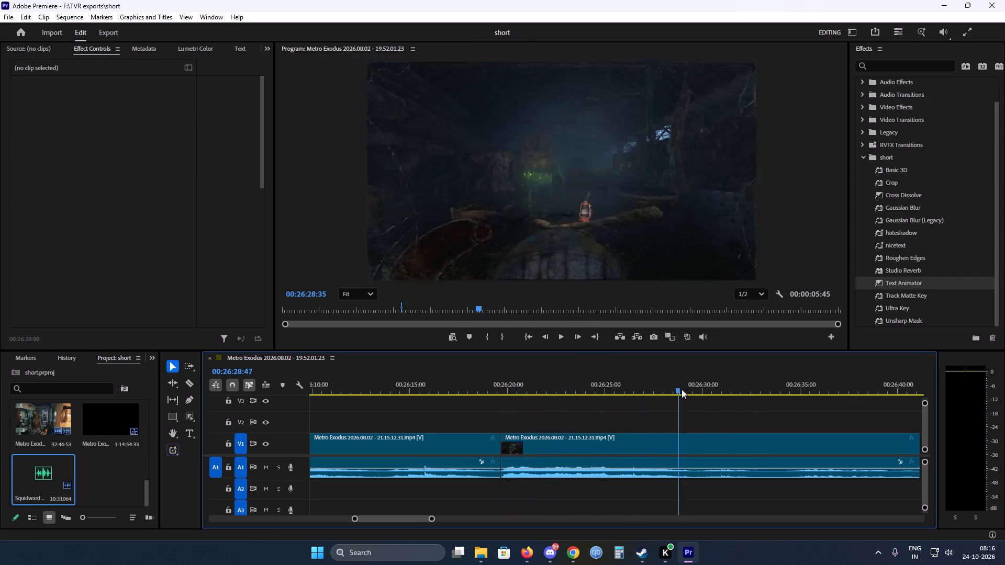
left_click_drag(682, 389, 840, 392)
key("space")
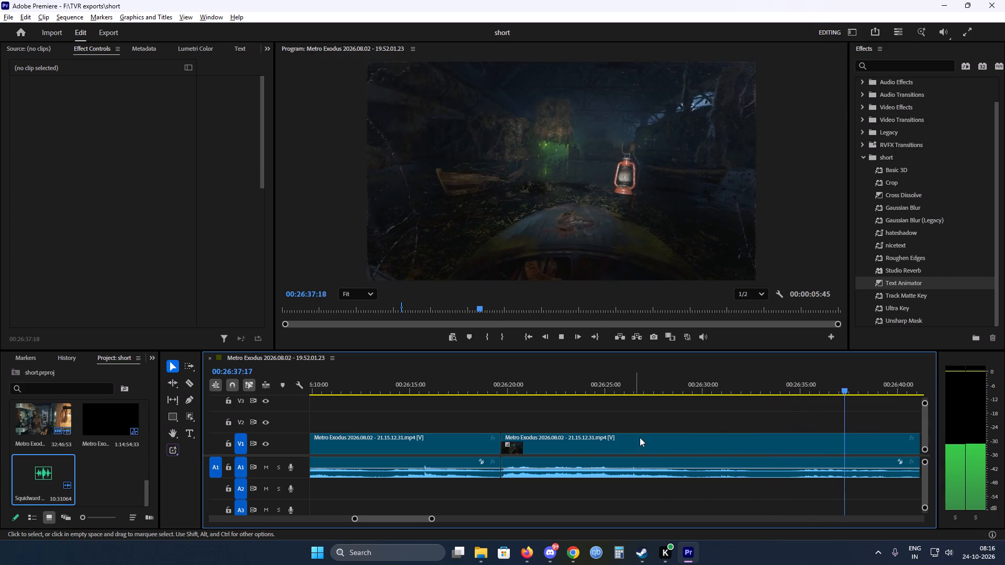
scroll(664, 437, "down", 9, "alt")
scroll(780, 435, "up", 8, "alt")
left_click_drag(756, 390, 691, 393)
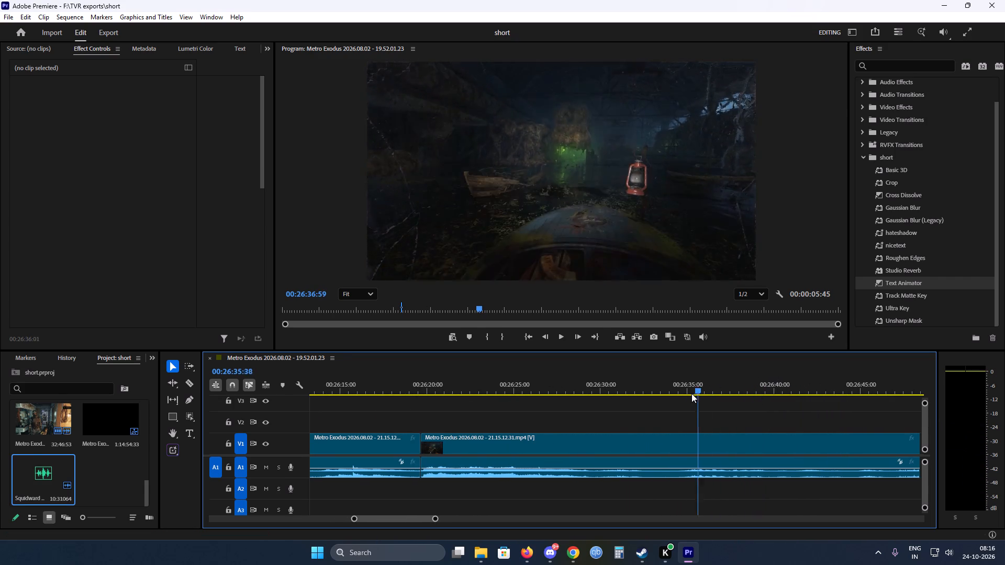
left_click_drag(691, 393, 682, 392)
key("c")
left_click(683, 442)
key("v")
left_click(645, 442)
right_click(645, 442)
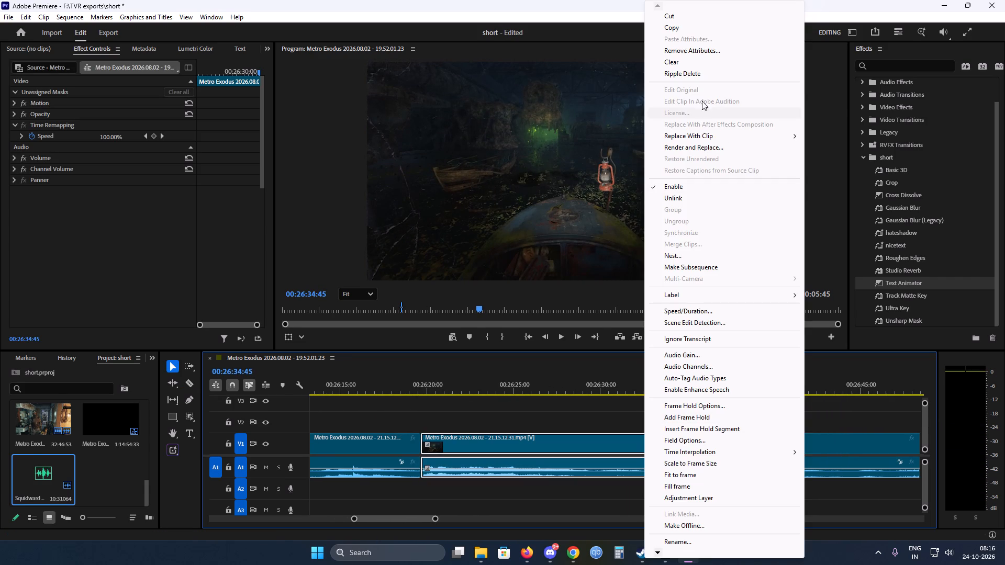
left_click(688, 73)
key("ctrl+s")
Play the boat footage on from the latest cut and split the V1 clip at about 00:26:25:58.
key("space")
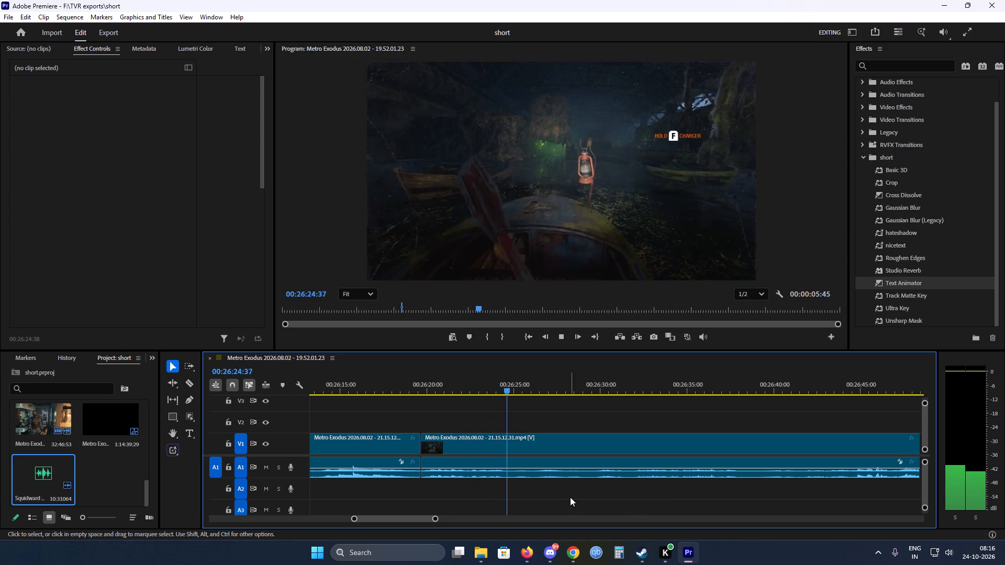
key("space")
key("ctrl+s")
key("space")
scroll(478, 449, "up", 4, "alt")
key("space")
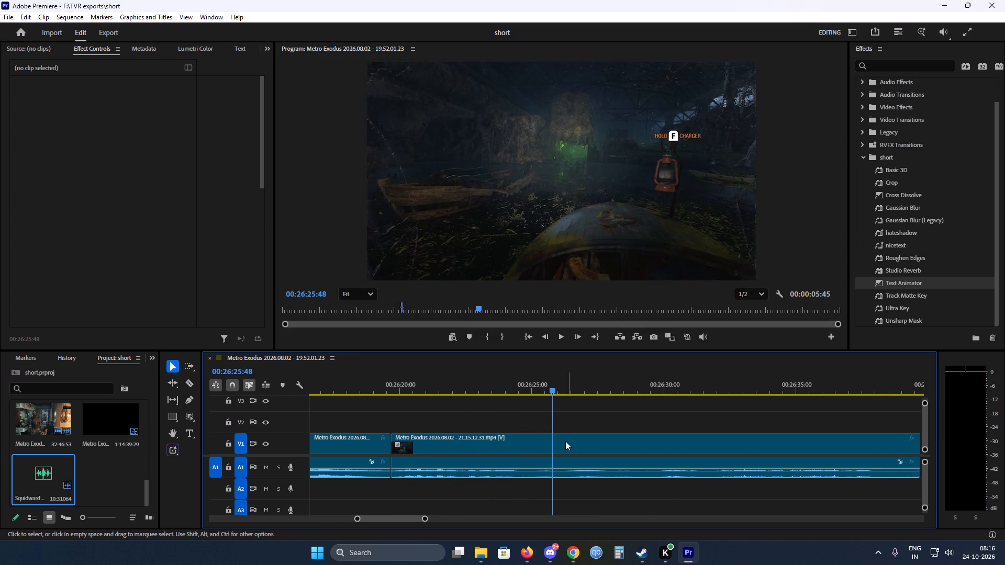
key("c")
left_click(557, 440)
key("v")
Split the V1 clip again at about 00:26:40:06, ripple delete the paddling footage between the two cuts, and save the project.
key("space")
scroll(531, 438, "down", 18, "alt")
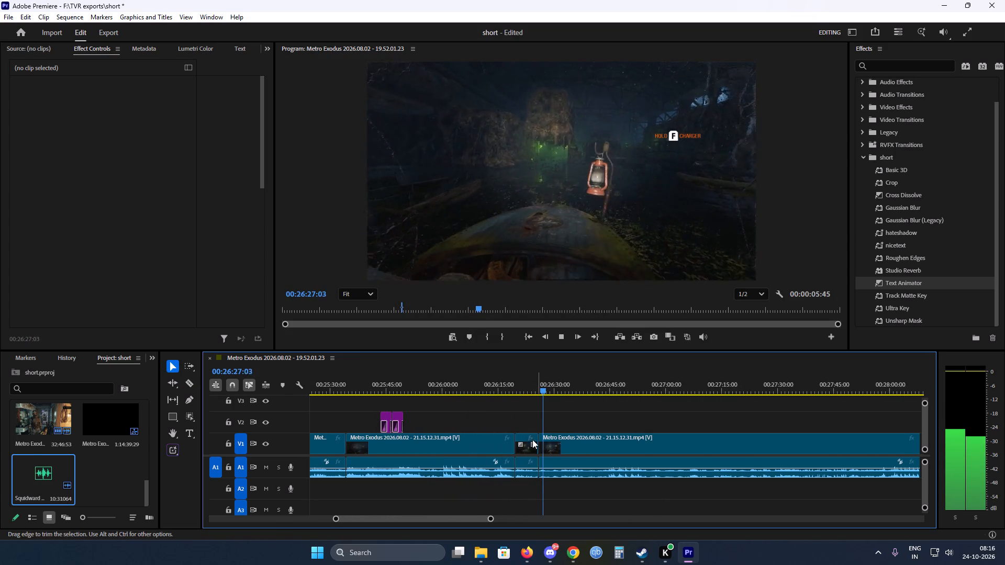
left_click_drag(546, 387, 619, 391)
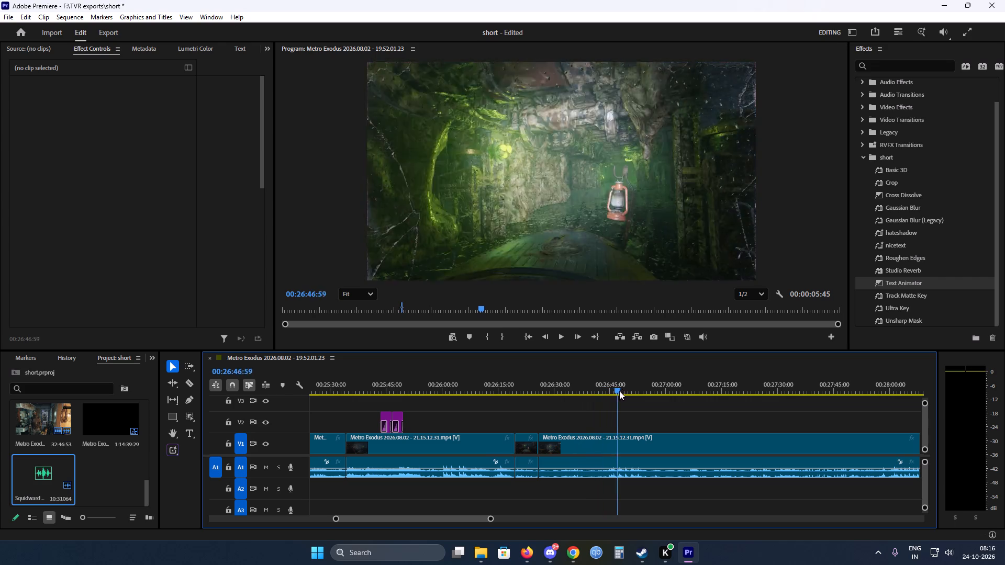
left_click_drag(619, 391, 593, 388)
key("c")
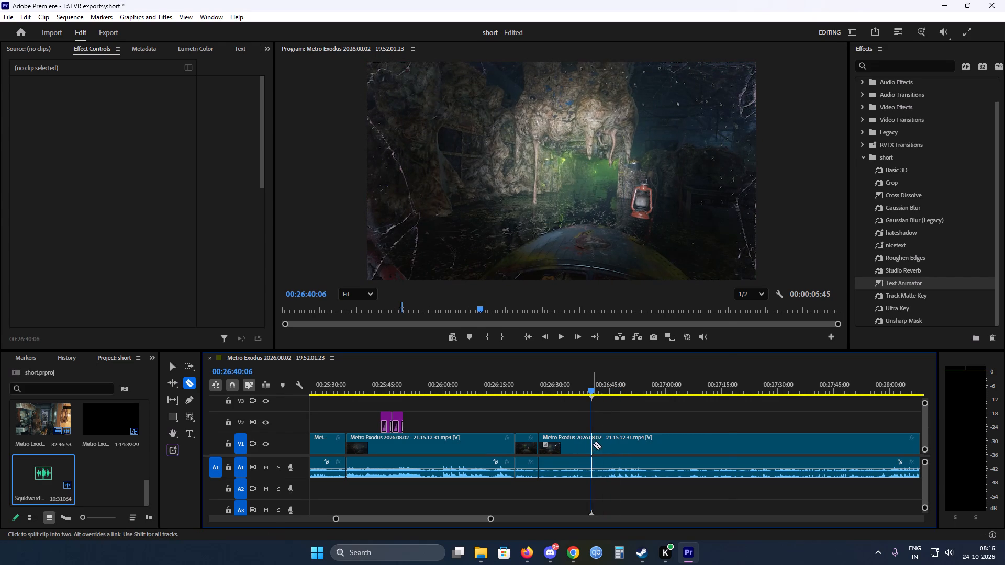
left_click(593, 444)
key("v")
left_click(568, 444)
right_click(568, 444)
left_click(597, 72)
key("ctrl+s")
Play through the green-lit tunnel footage after the cut and split the V1 clip at about 00:26:40:10.
key("space")
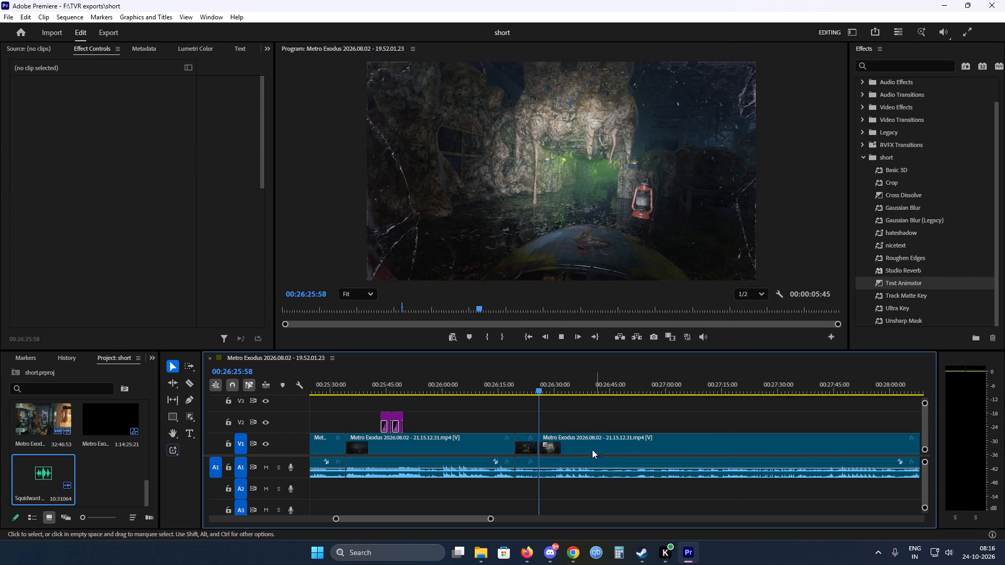
scroll(541, 439, "up", 13, "alt")
scroll(556, 419, "up", 2)
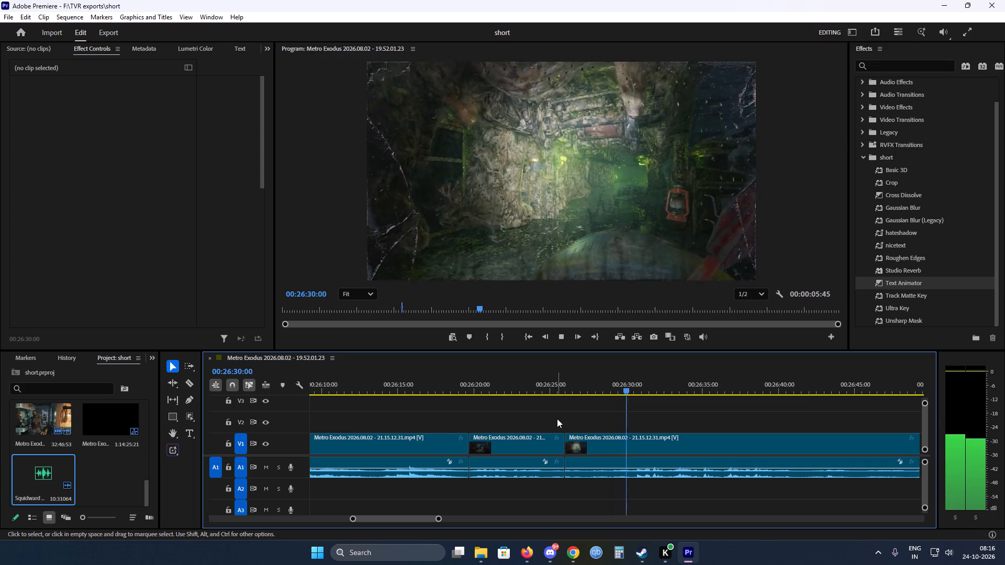
scroll(581, 431, "down", 6)
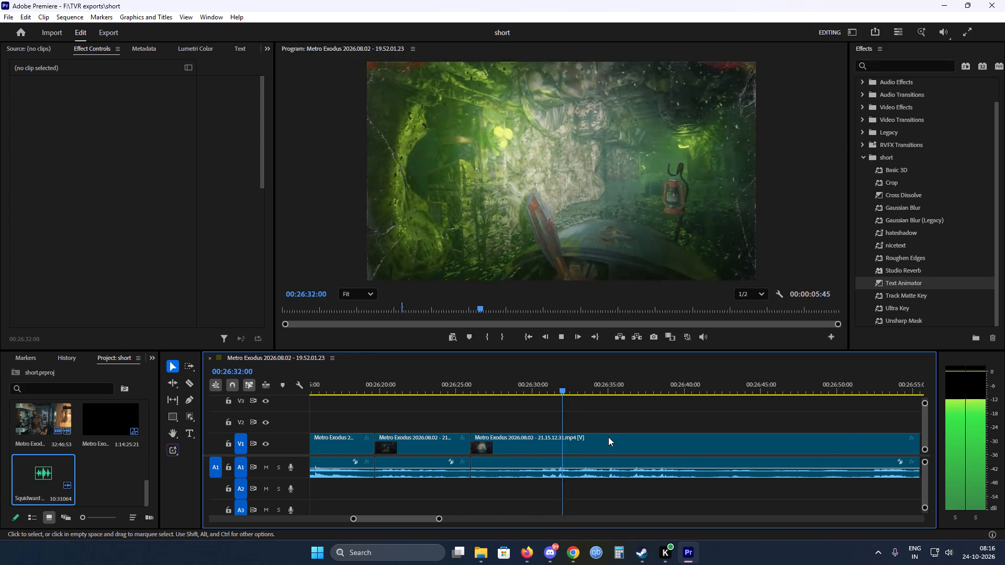
scroll(608, 437, "down", 2)
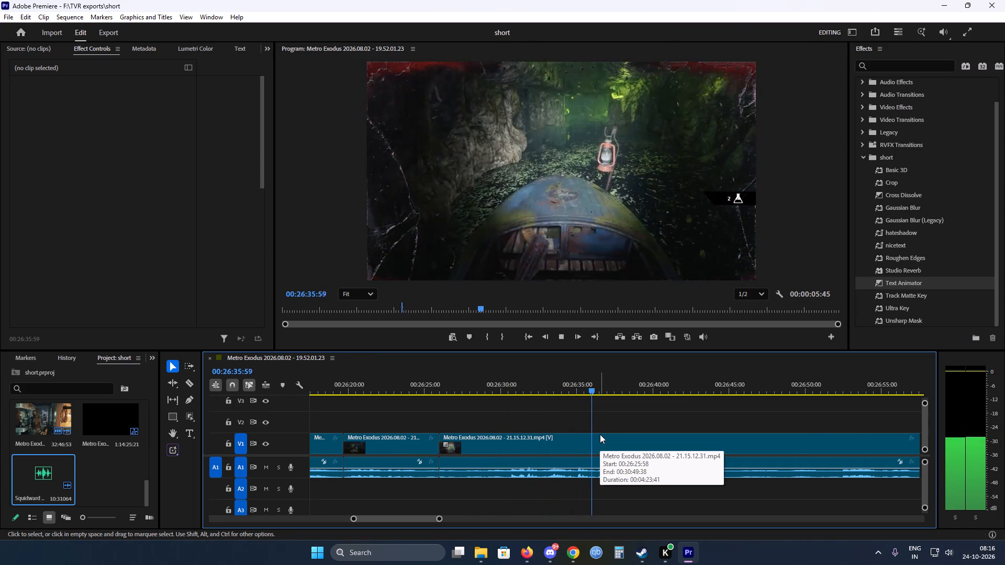
scroll(622, 449, "down", 6)
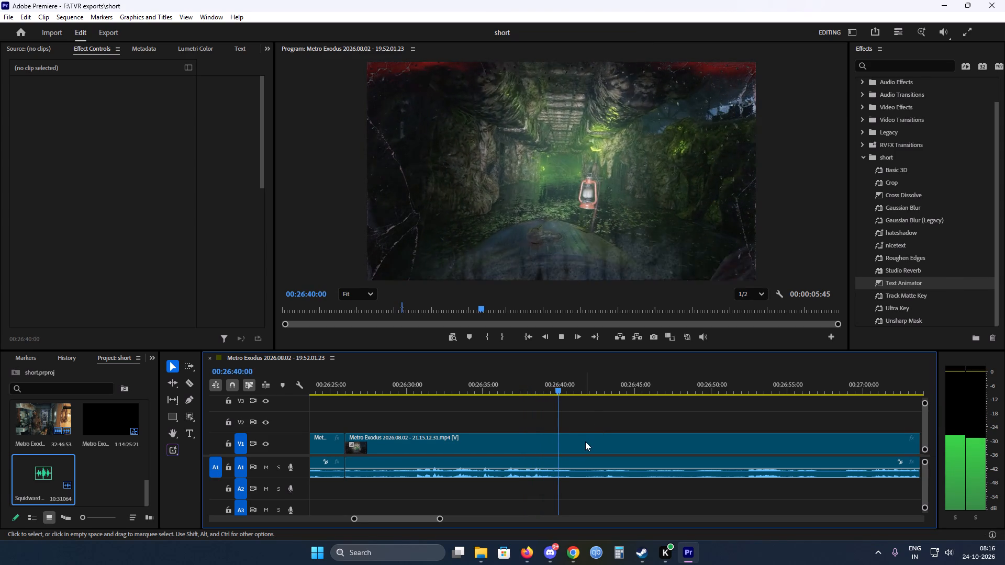
key("space")
key("c")
left_click(561, 442)
key("v")
Split the V1 clip at about 00:27:08:40 near the metal stairs, ripple delete the footage back to the previous cut, and save the project.
left_click_drag(562, 392, 661, 397)
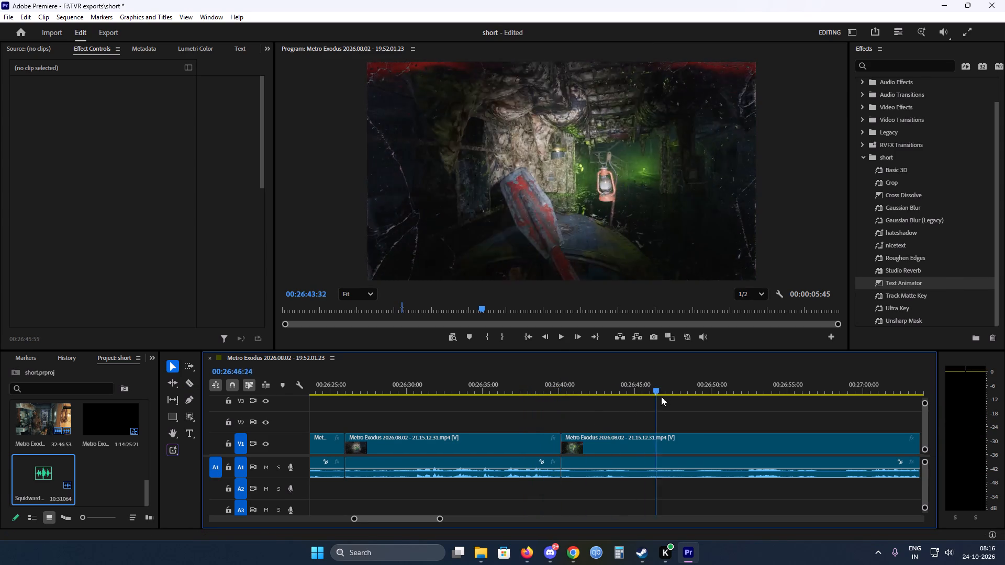
left_click_drag(661, 397, 738, 393)
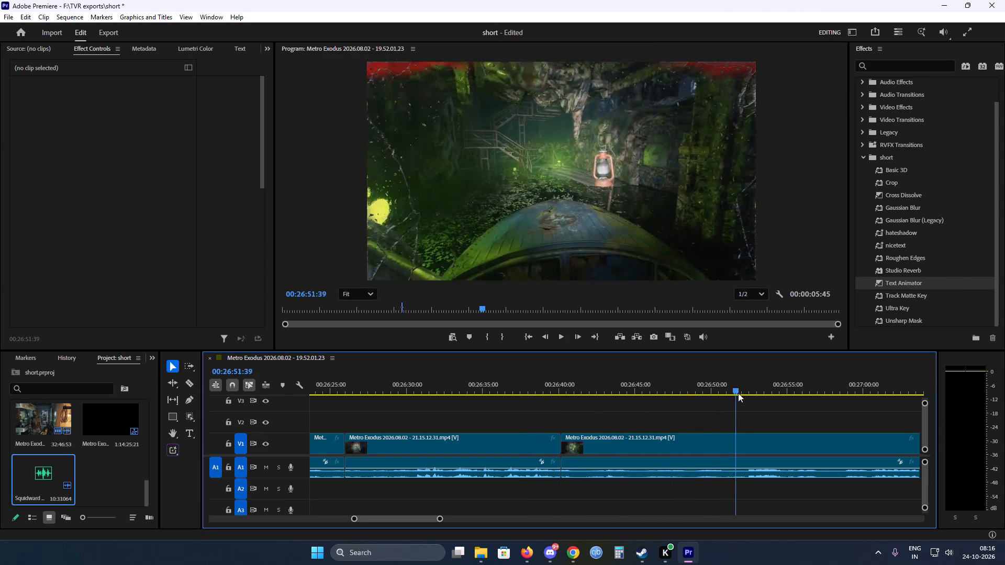
left_click_drag(738, 393, 845, 392)
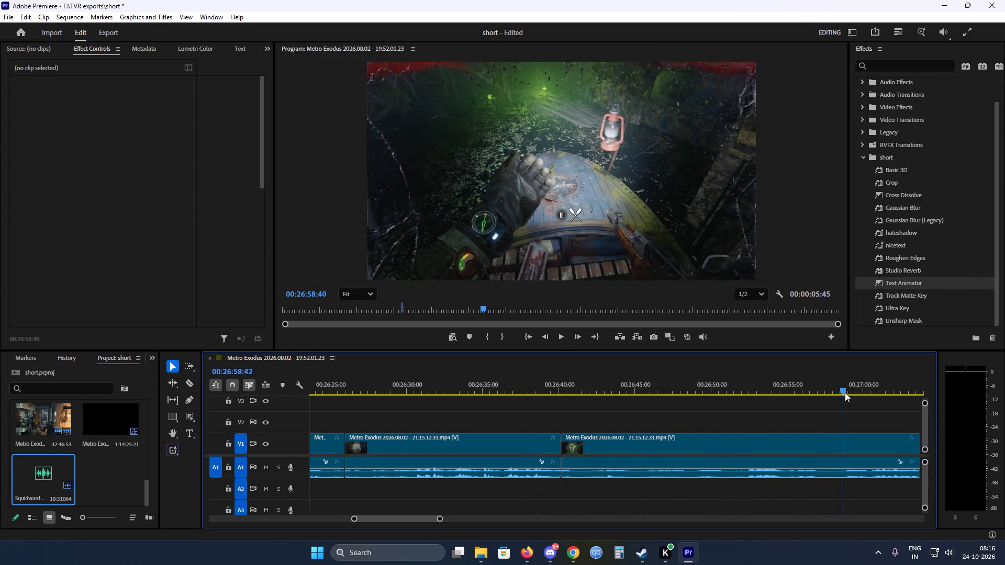
left_click_drag(845, 392, 869, 390)
key("space")
scroll(609, 431, "down", 15)
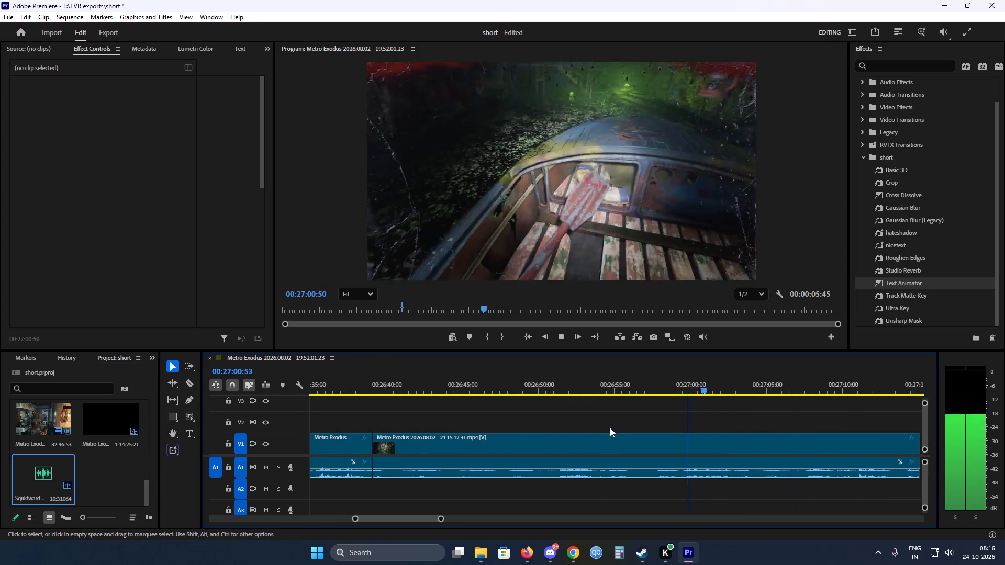
scroll(610, 427, "down", 7)
left_click_drag(548, 390, 635, 394)
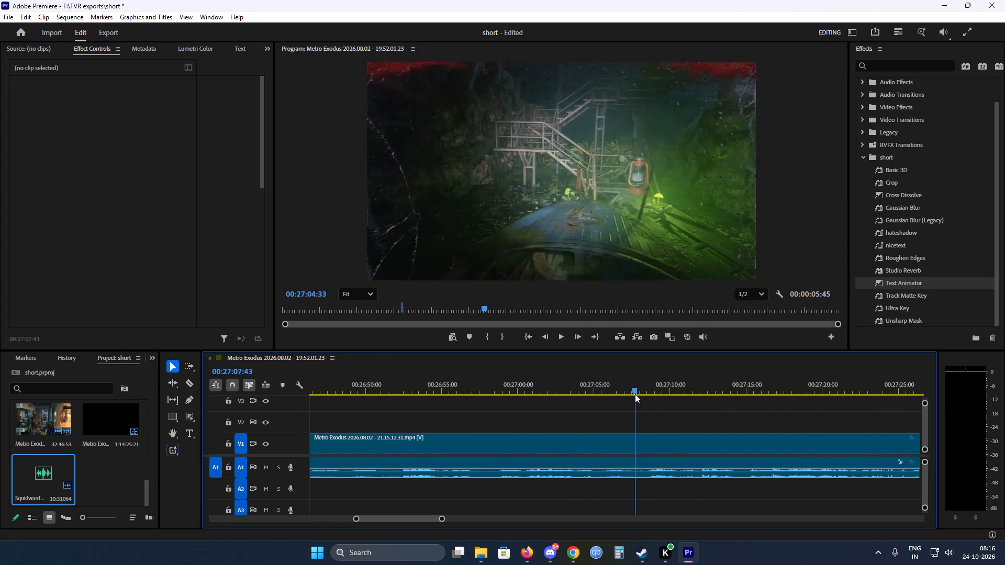
left_click_drag(635, 394, 649, 392)
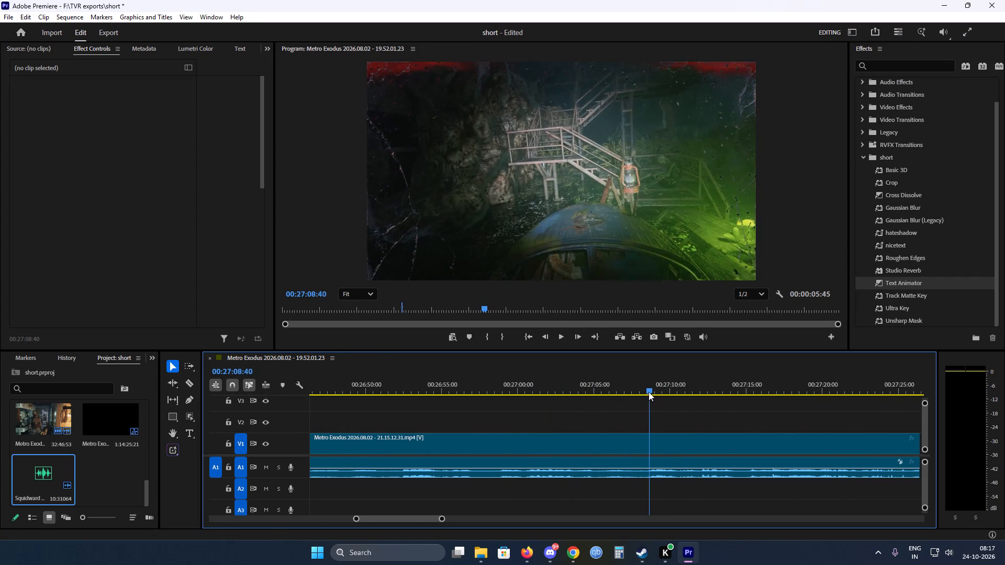
left_click_drag(649, 392, 648, 392)
key("c")
left_click(651, 438)
key("v")
left_click(616, 444)
right_click(615, 444)
left_click(647, 74)
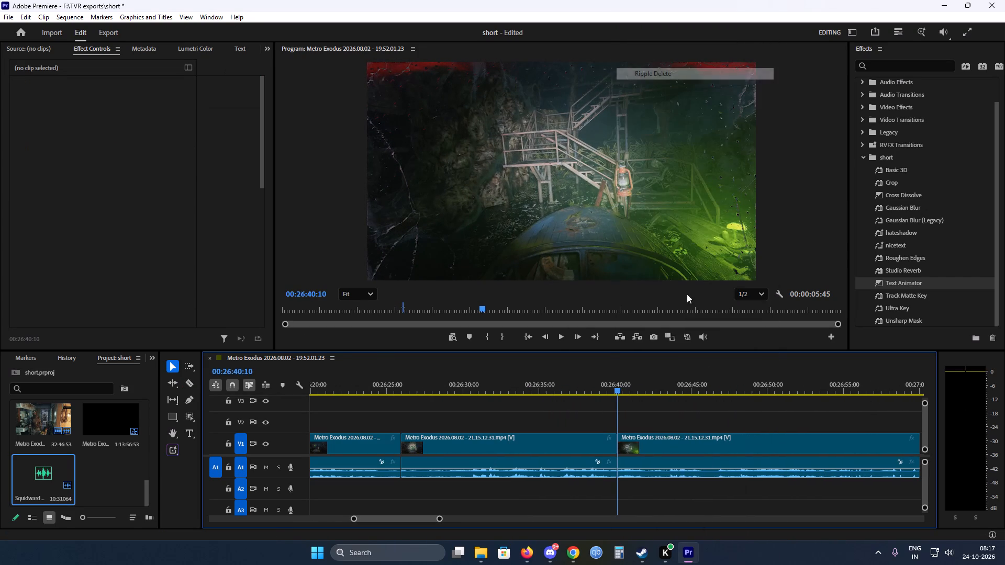
key("ctrl+s")
key("space")
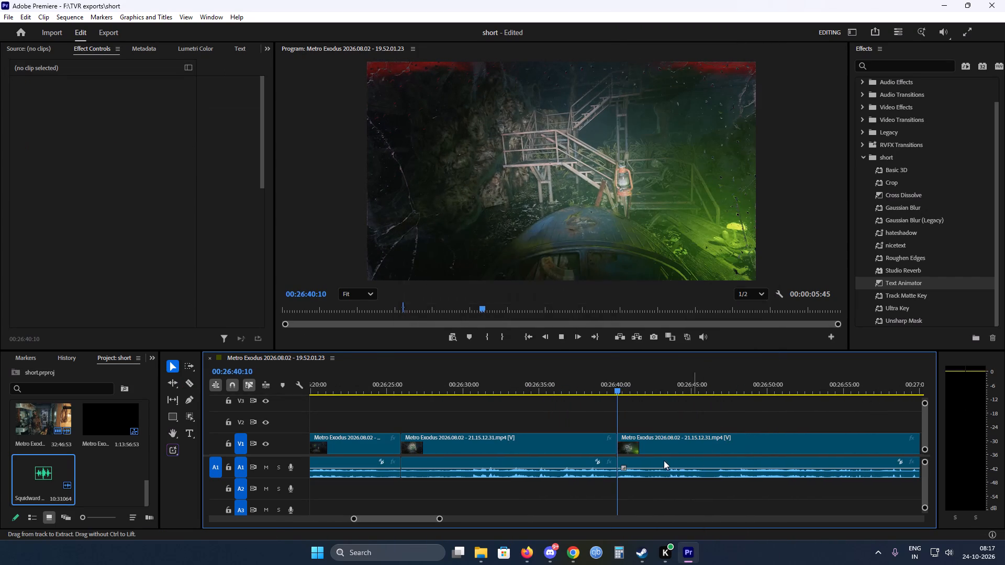
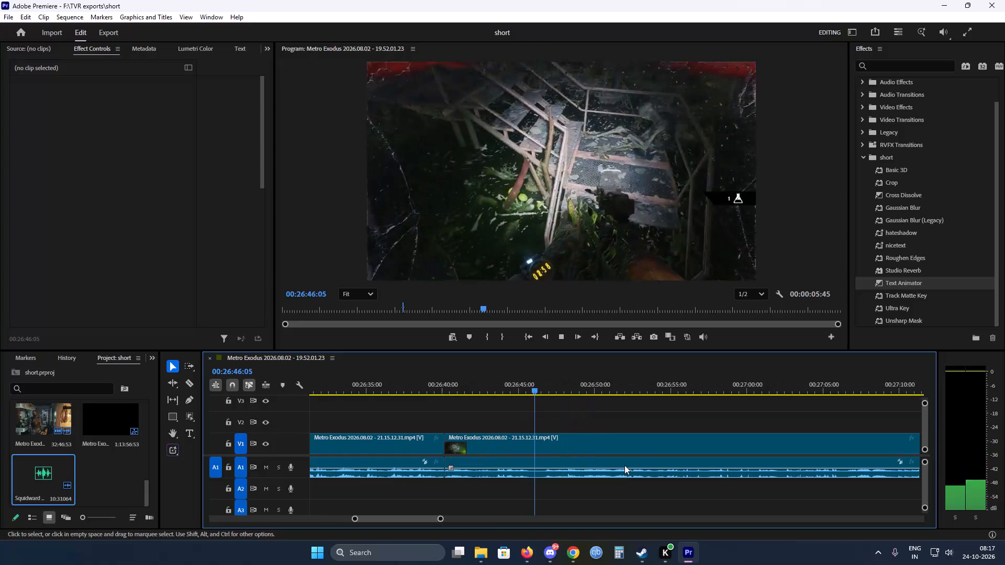
Play the footage on past the metal stairs and split the V1 clip at about 00:26:53:49, where the crafting screen is open.
scroll(625, 464, "down", 10)
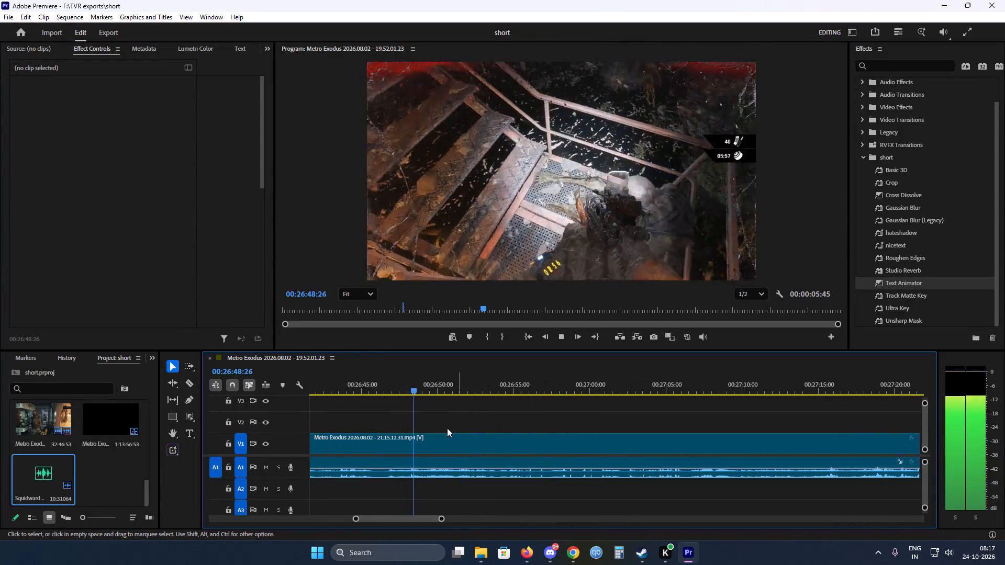
scroll(371, 427, "up", 5)
scroll(441, 416, "up", 2)
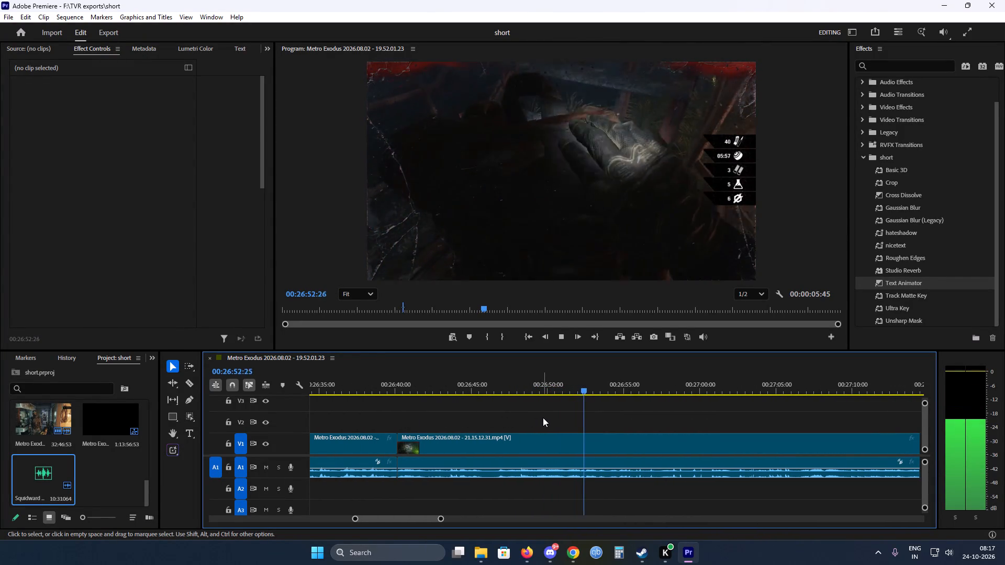
key("space")
key("c")
left_click(607, 442)
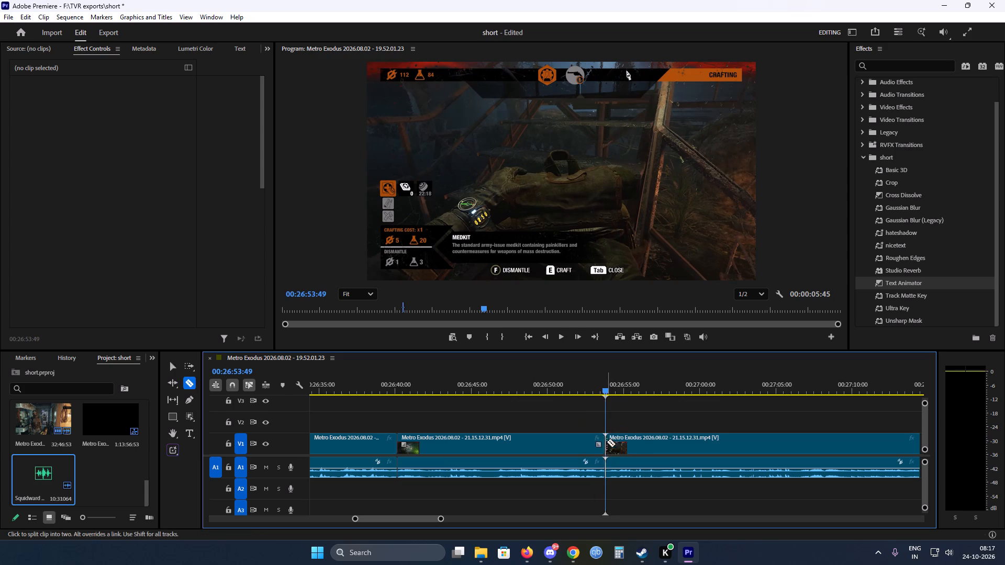
key("v")
Split the V1 clip at about 00:27:16:16, ripple delete the crafting footage between the two cuts, and save the project.
key("space")
scroll(633, 423, "down", 17, "alt")
left_click_drag(627, 390, 631, 389)
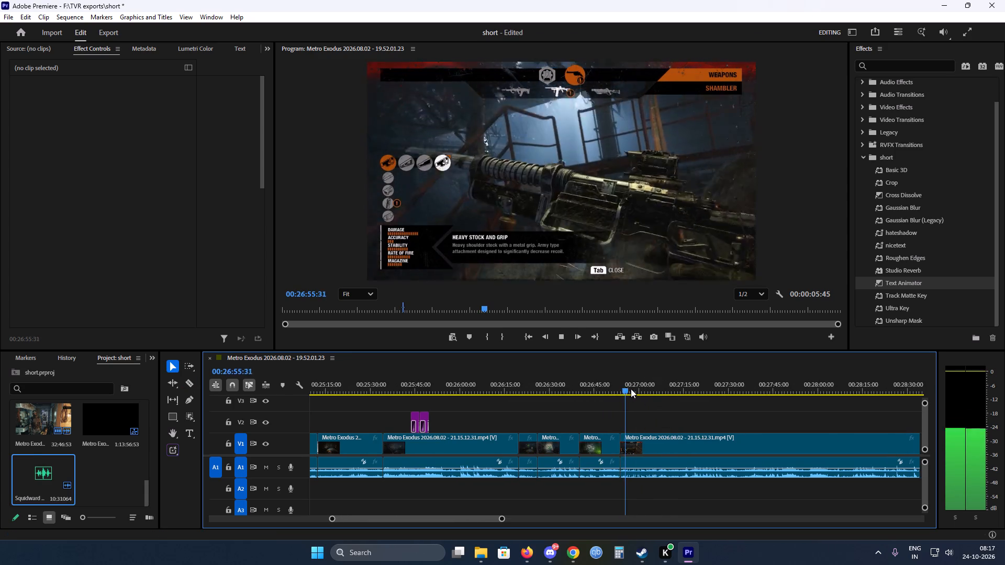
left_click_drag(631, 389, 700, 389)
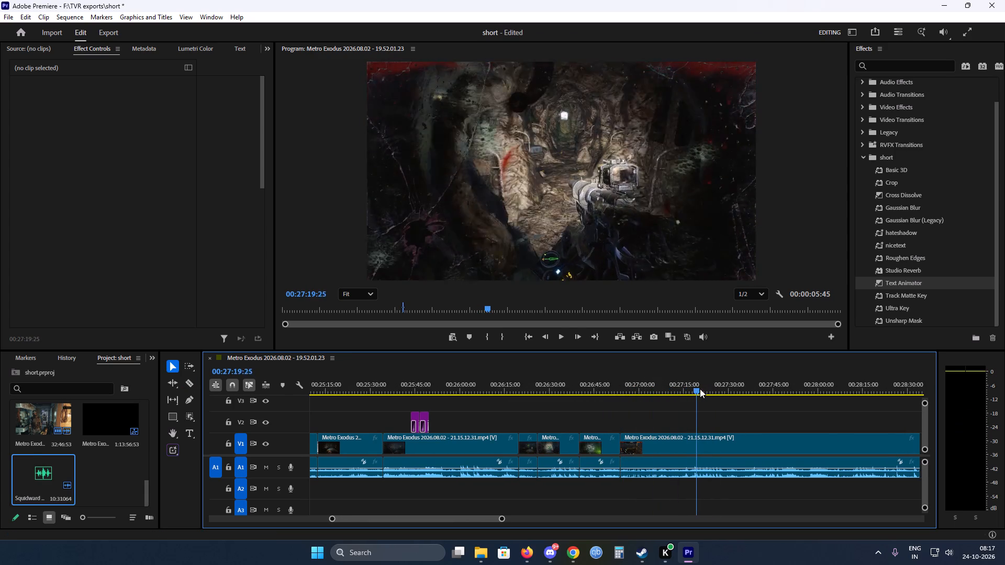
left_click_drag(700, 389, 691, 389)
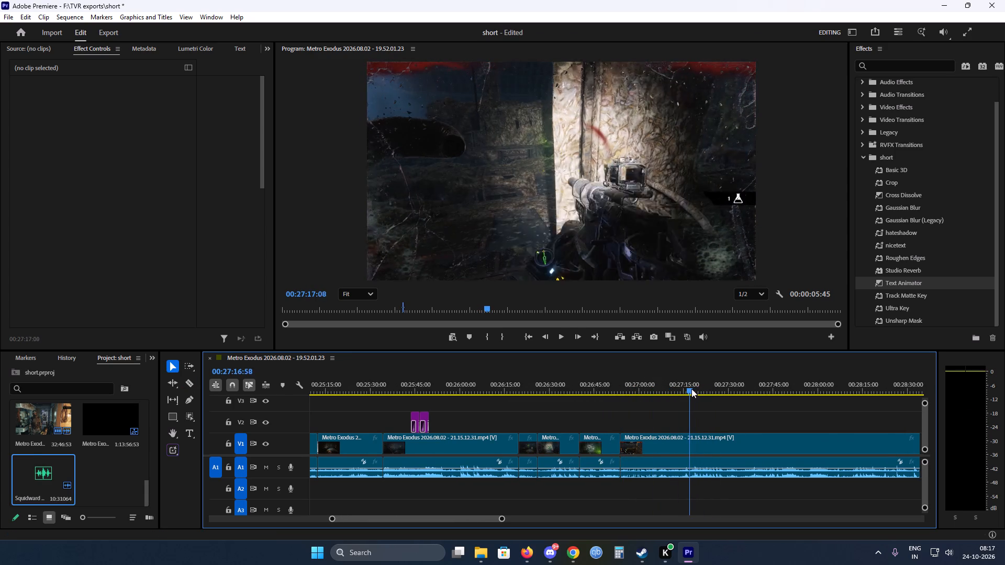
left_click_drag(691, 389, 689, 389)
key("c")
left_click(686, 442)
key("v")
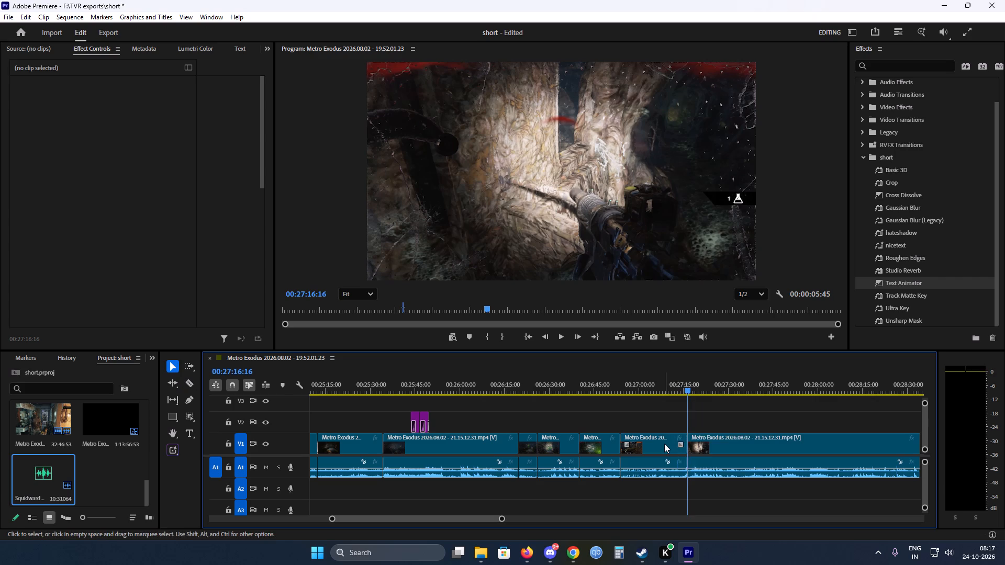
left_click(664, 444)
right_click(664, 444)
left_click(709, 73)
key("ctrl+s")
Play the cave footage from the latest cut and split the V1 clip at about 00:27:06:47.
key("space")
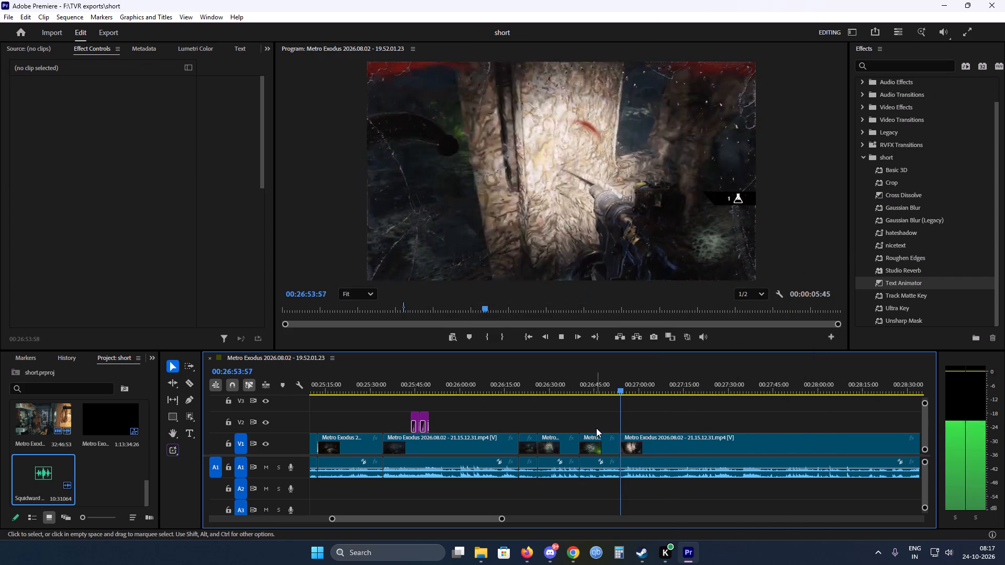
scroll(596, 428, "up", 2)
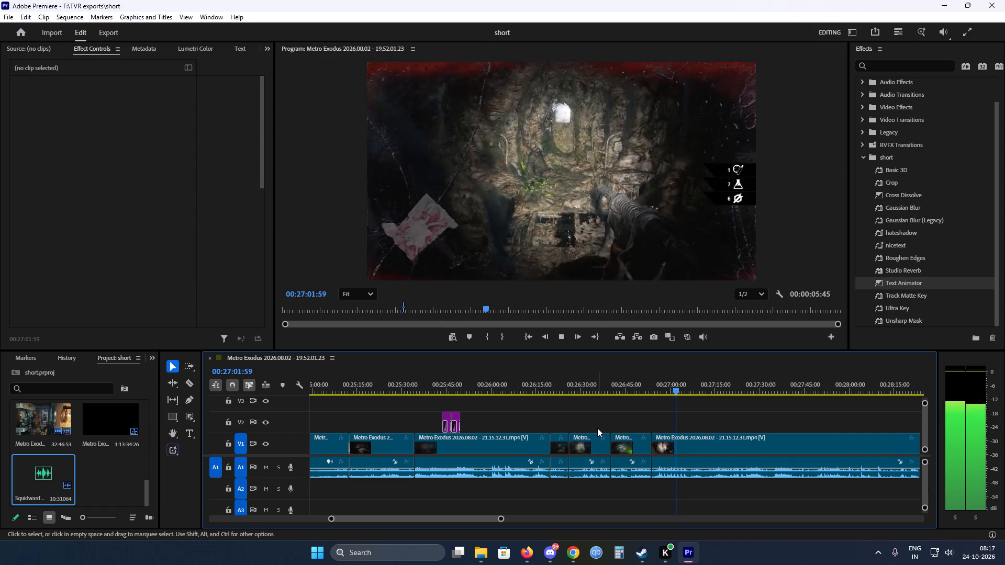
scroll(597, 428, "down", 1)
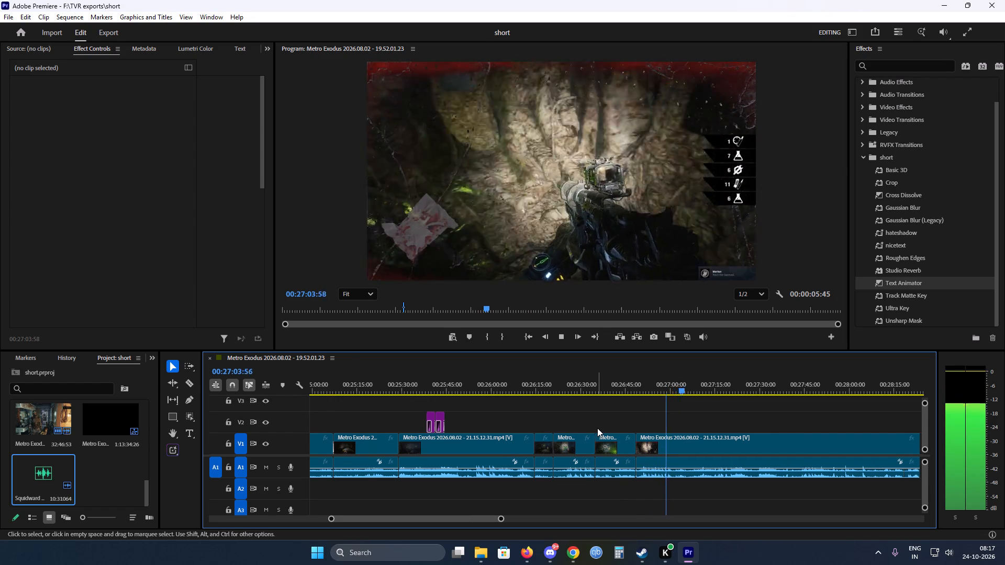
scroll(597, 428, "down", 2)
key("space")
scroll(732, 270, "up", 5, "alt")
middle_click_drag(750, 248, 621, 119)
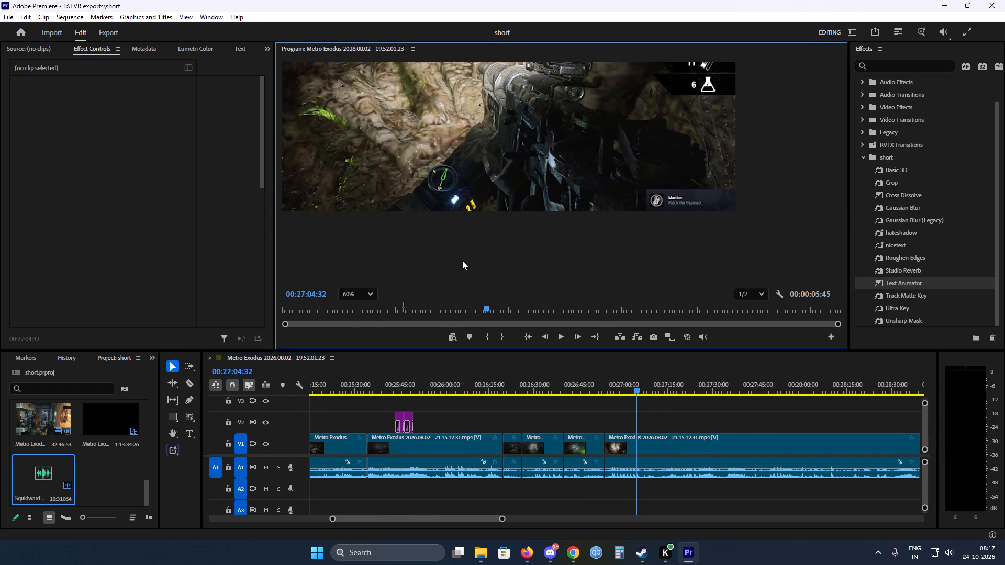
left_click(366, 291)
left_click(362, 312)
key("space")
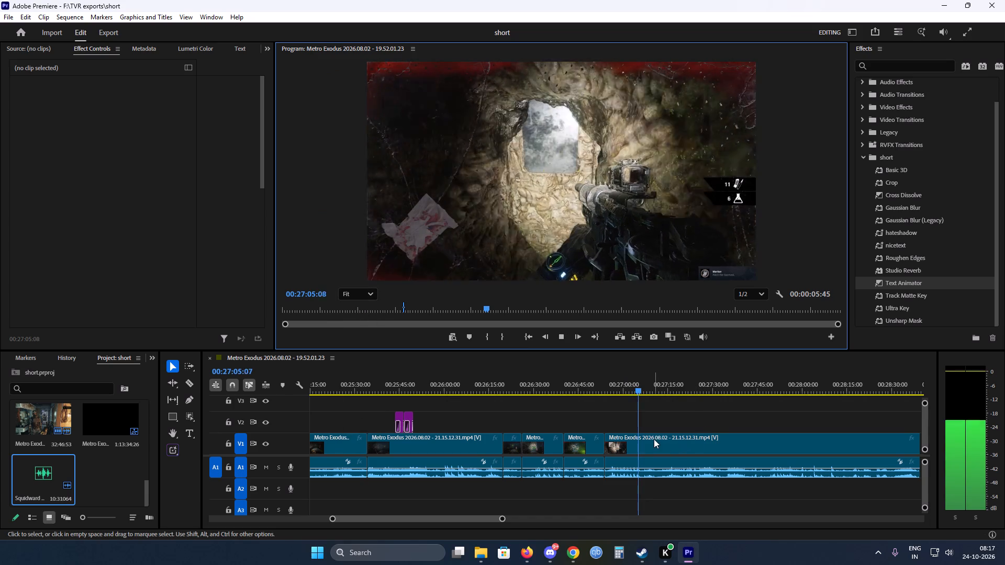
key("space")
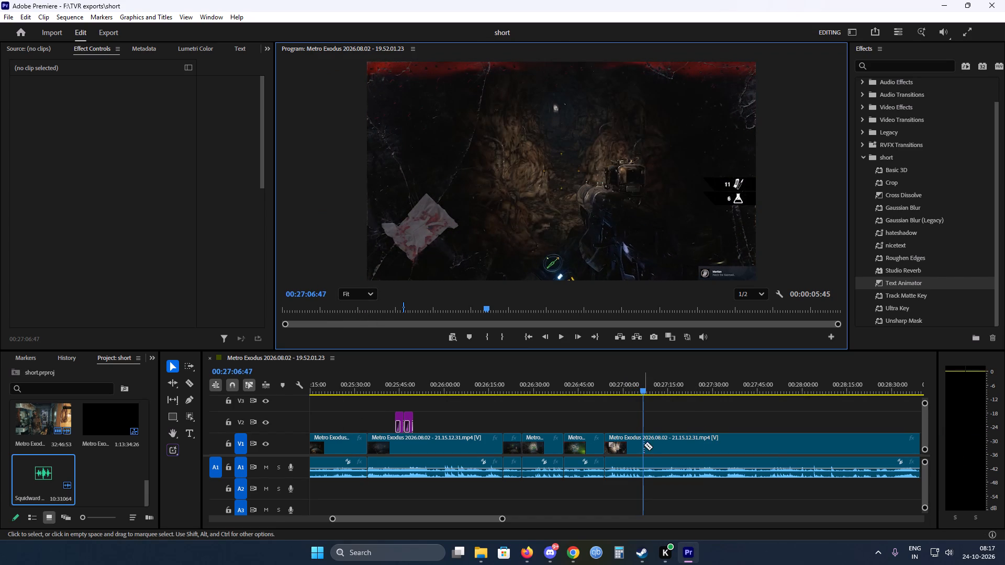
key("c")
left_click(644, 445)
key("v")
Split the V1 clip at about 00:28:30:19 near the winch platform, ripple delete the footage back to the previous cut, and save the project.
key("space")
scroll(578, 434, "down", 5)
left_click_drag(568, 386, 616, 386)
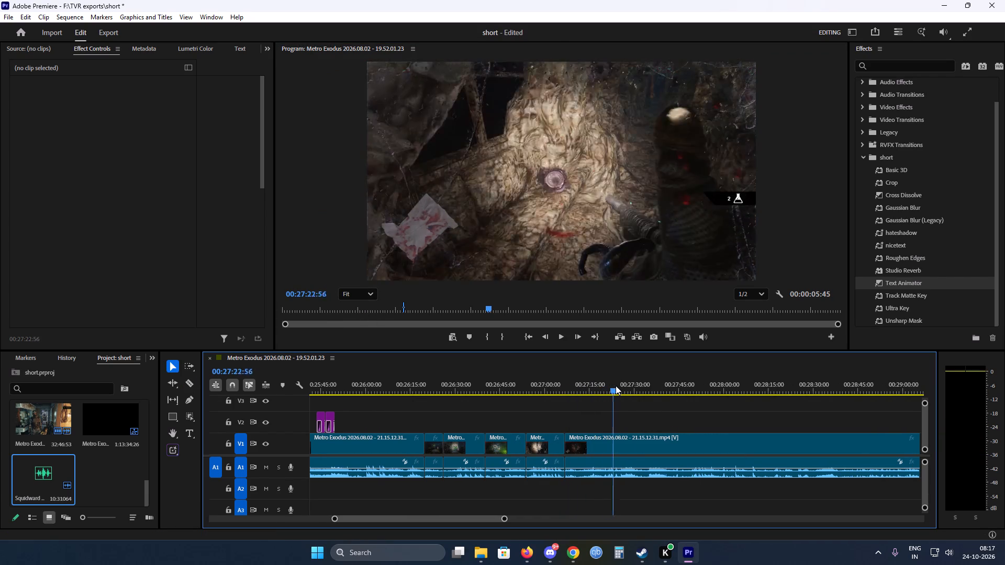
left_click_drag(616, 386, 675, 383)
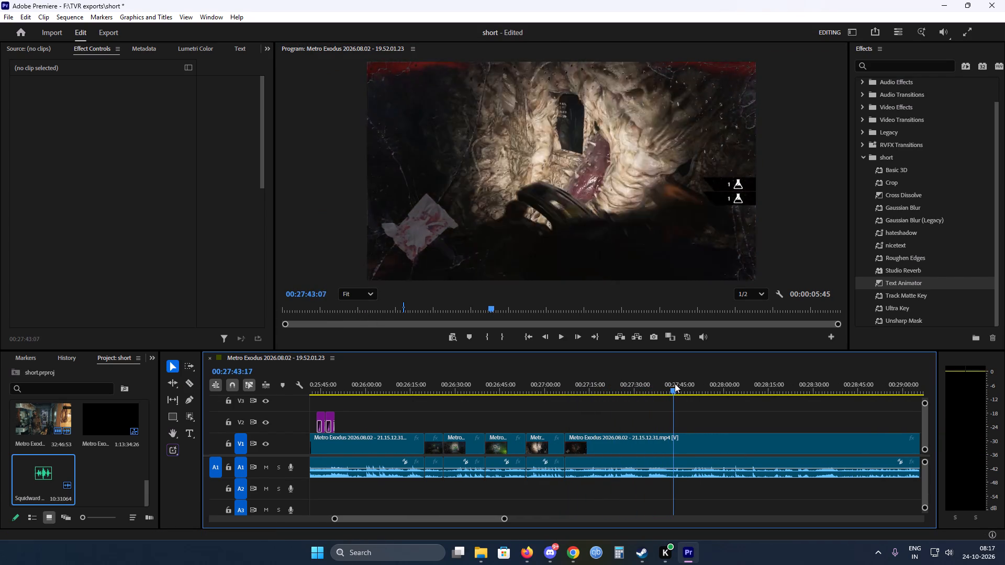
left_click_drag(675, 383, 695, 381)
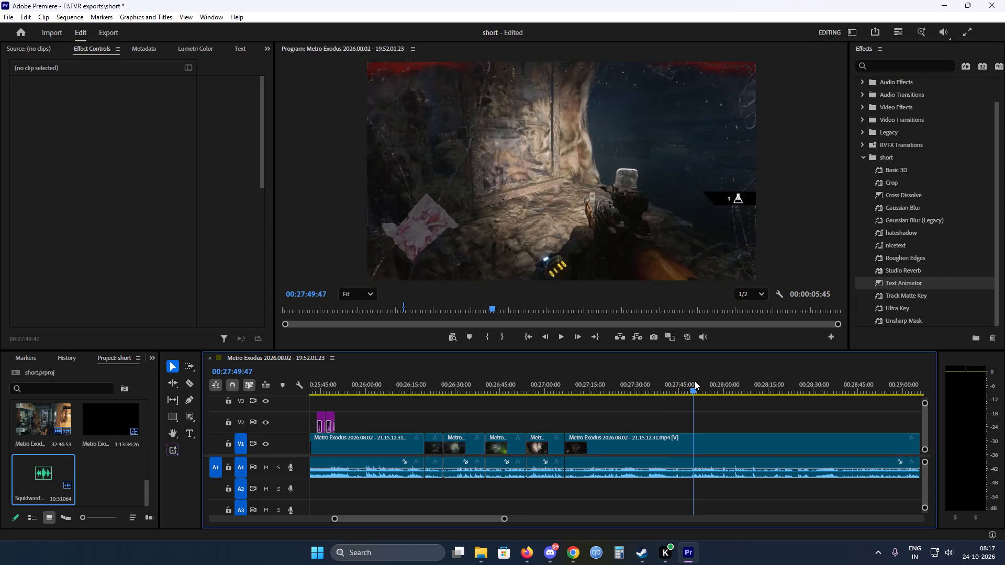
left_click_drag(695, 381, 734, 375)
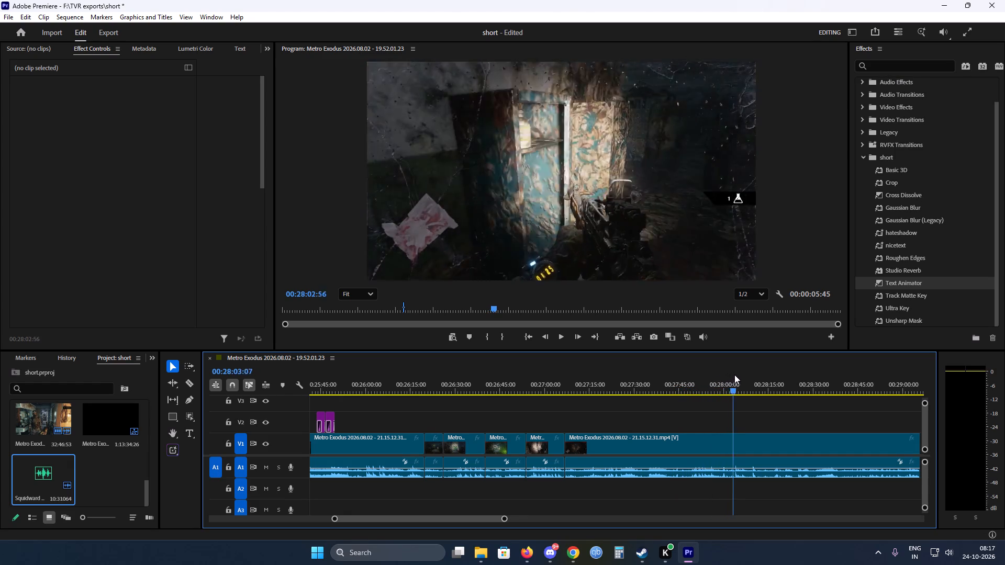
left_click_drag(734, 375, 773, 370)
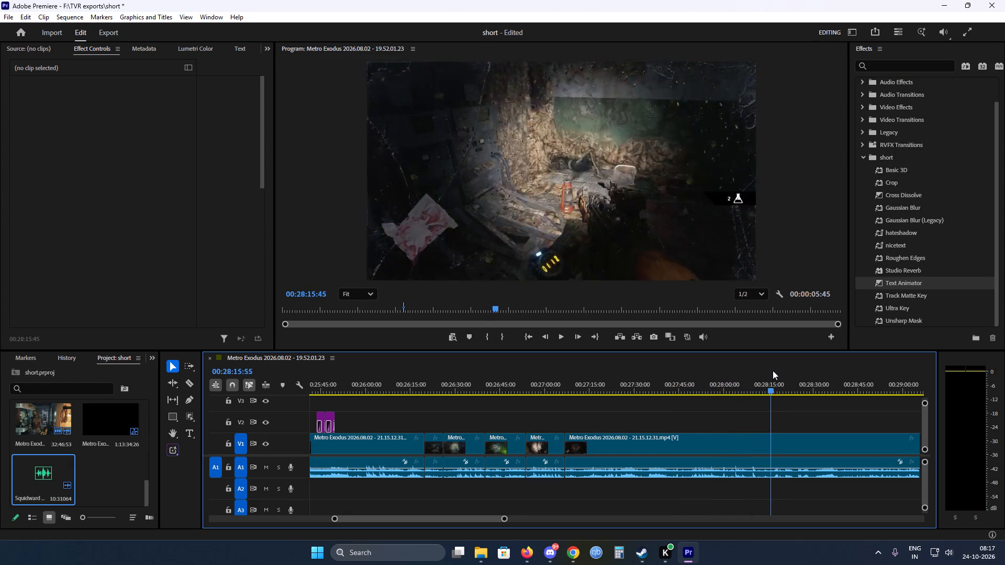
left_click_drag(773, 370, 819, 369)
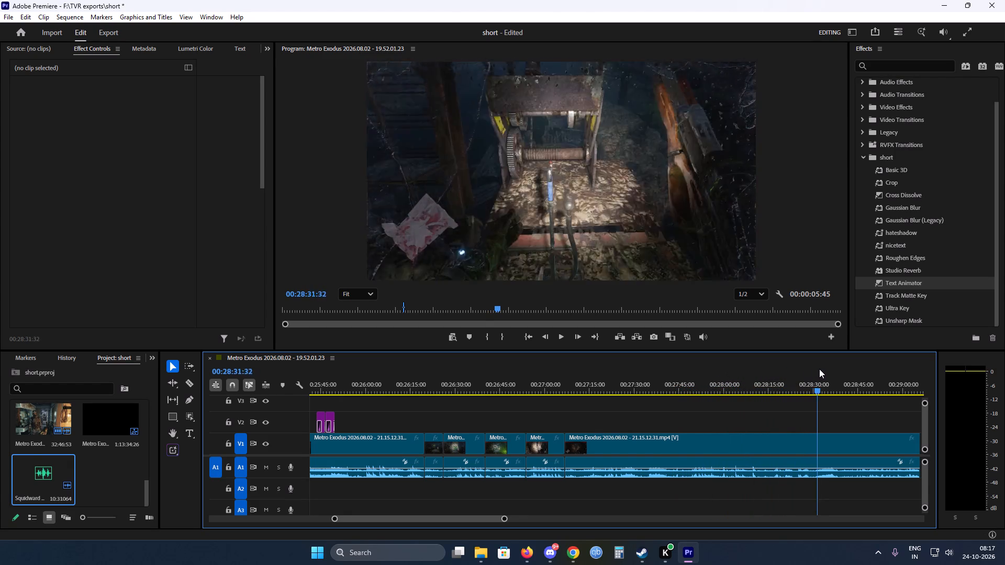
left_click_drag(819, 369, 815, 368)
key("c")
left_click(816, 439)
key("v")
left_click(775, 441)
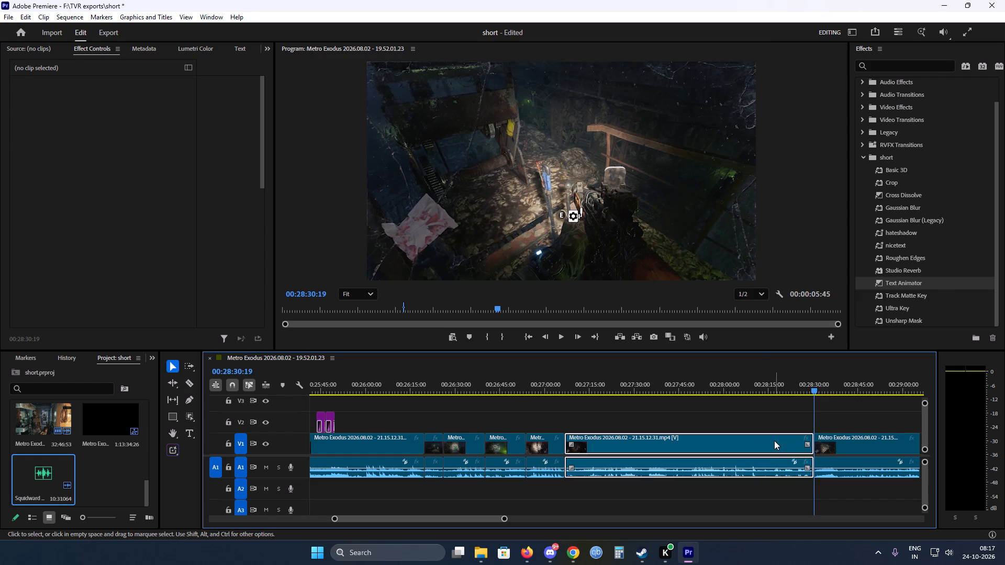
right_click(774, 440)
left_click(805, 74)
key("ctrl+s")
Apply the default video transition to the V1 cut at 00:27:06:47.
key("ctrl+d")
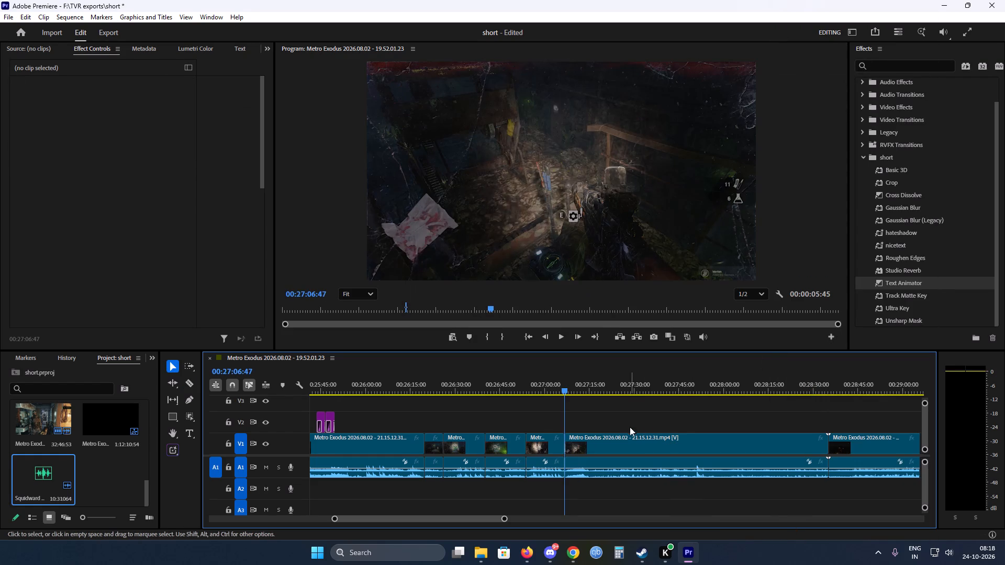
Review the winch platform footage after the transition and split the V1 clip at about 00:27:15:38.
key("space")
scroll(552, 434, "up", 3, "alt")
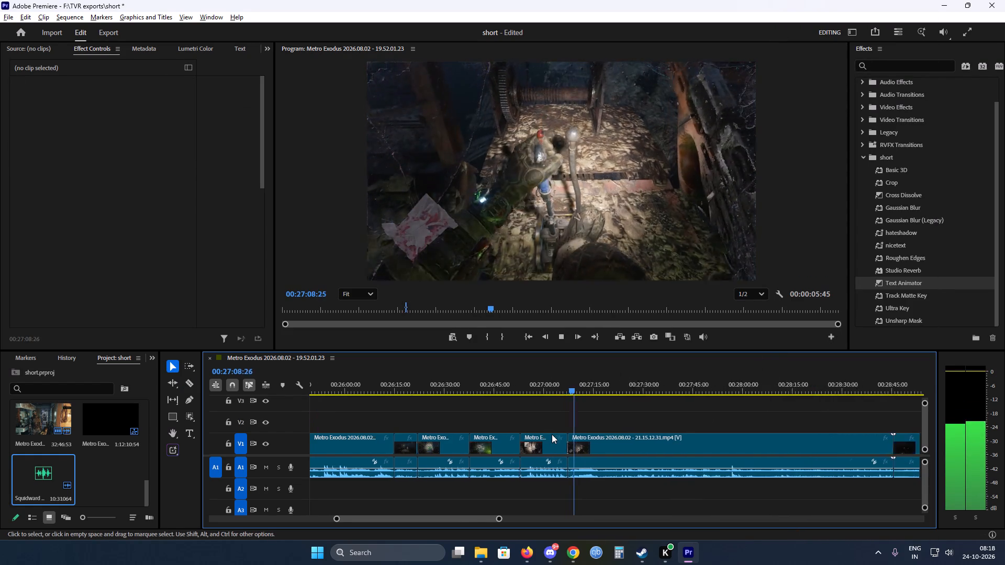
scroll(552, 434, "up", 2, "alt")
scroll(605, 420, "down", 2)
left_click_drag(559, 389, 584, 386)
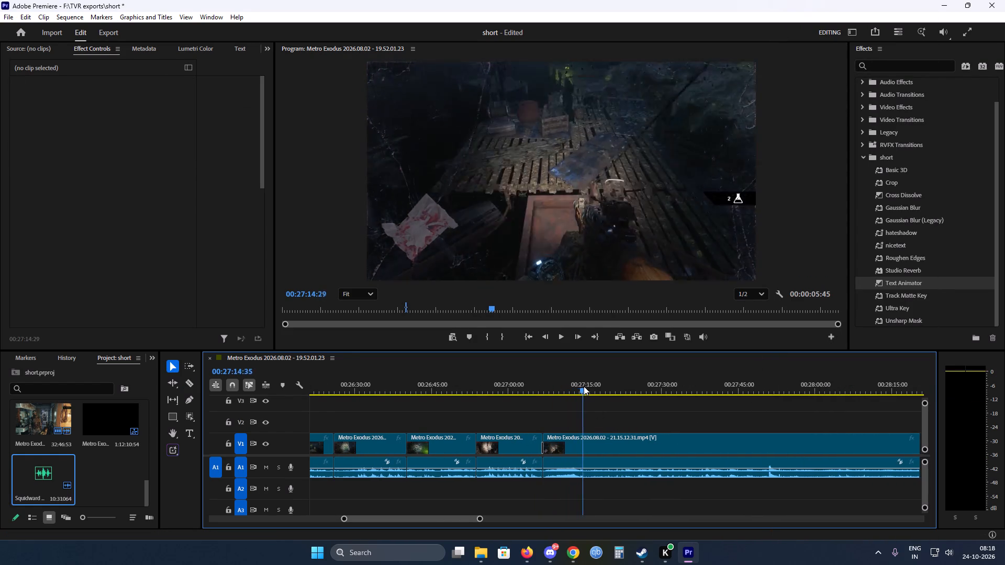
left_click_drag(584, 386, 593, 385)
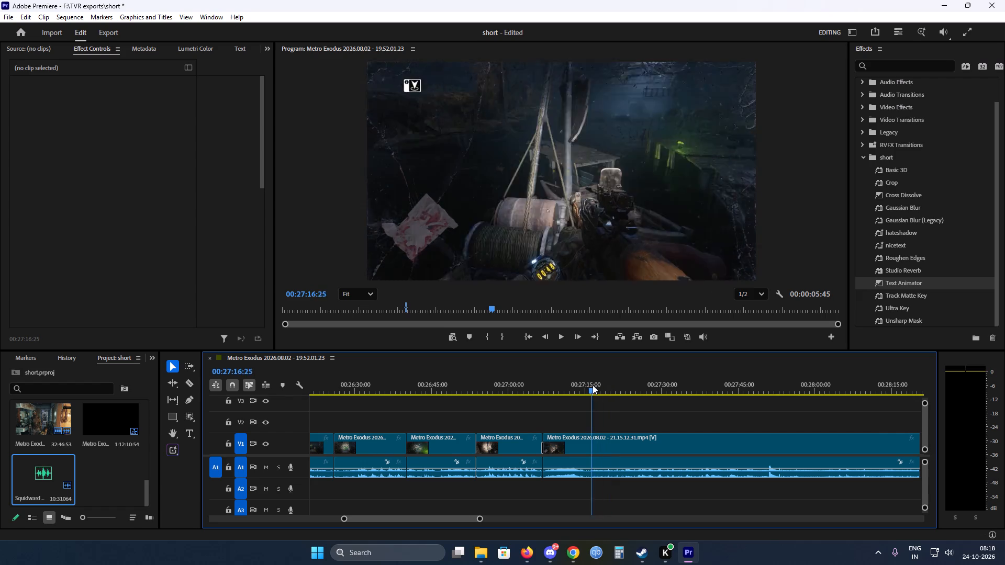
left_click_drag(593, 385, 585, 385)
key("space")
key("space")
key("c")
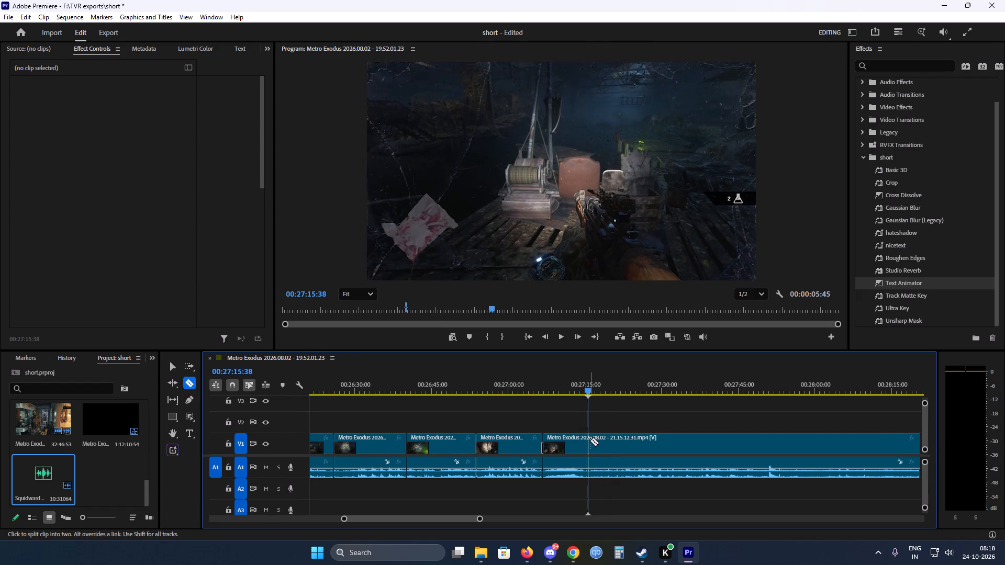
left_click(590, 440)
key("v")
Scrub past the locker room and workbench footage and split the 21.25.21.32 clip on V1 at about 00:29:21:22.
key("space")
scroll(548, 417, "down", 4)
left_click_drag(533, 389, 591, 389)
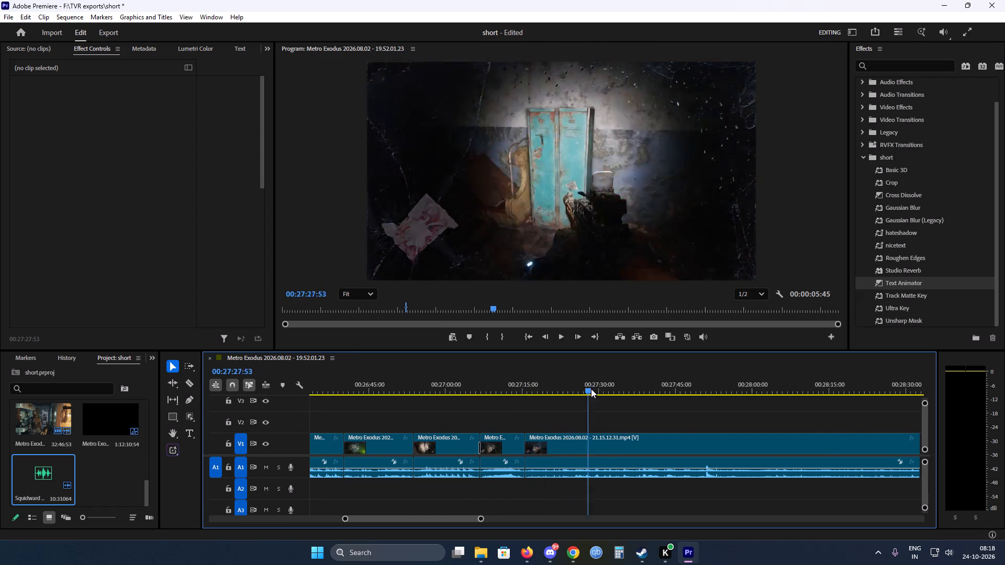
left_click_drag(591, 389, 713, 387)
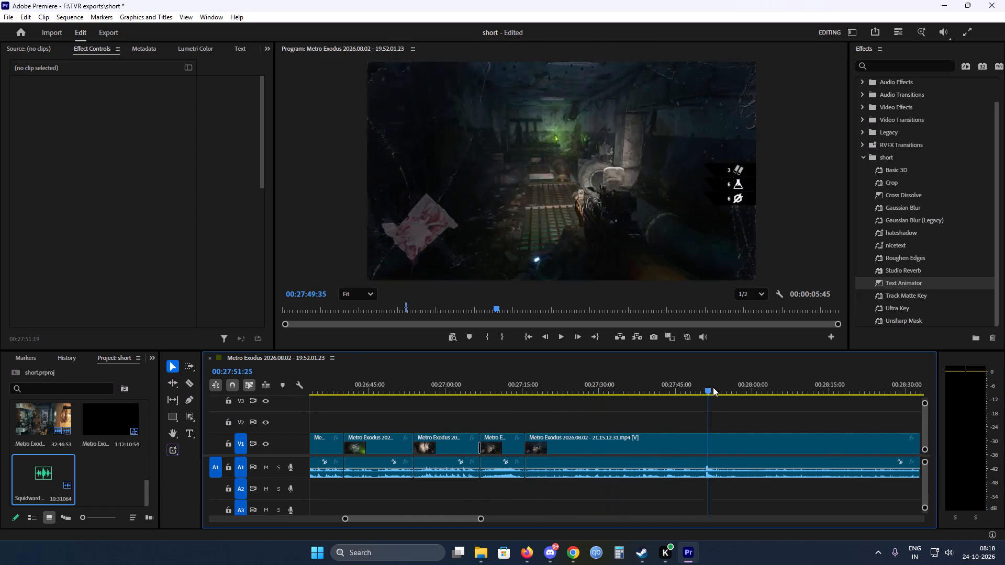
left_click_drag(713, 387, 844, 384)
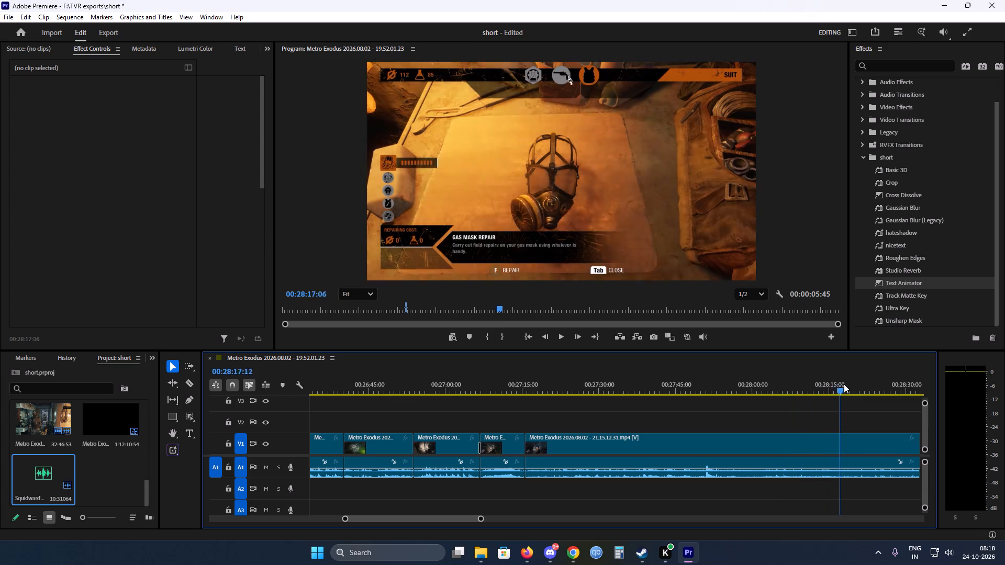
left_click_drag(844, 384, 875, 385)
key("space")
scroll(655, 432, "down", 17)
scroll(658, 432, "down", 6)
left_click_drag(519, 389, 573, 386)
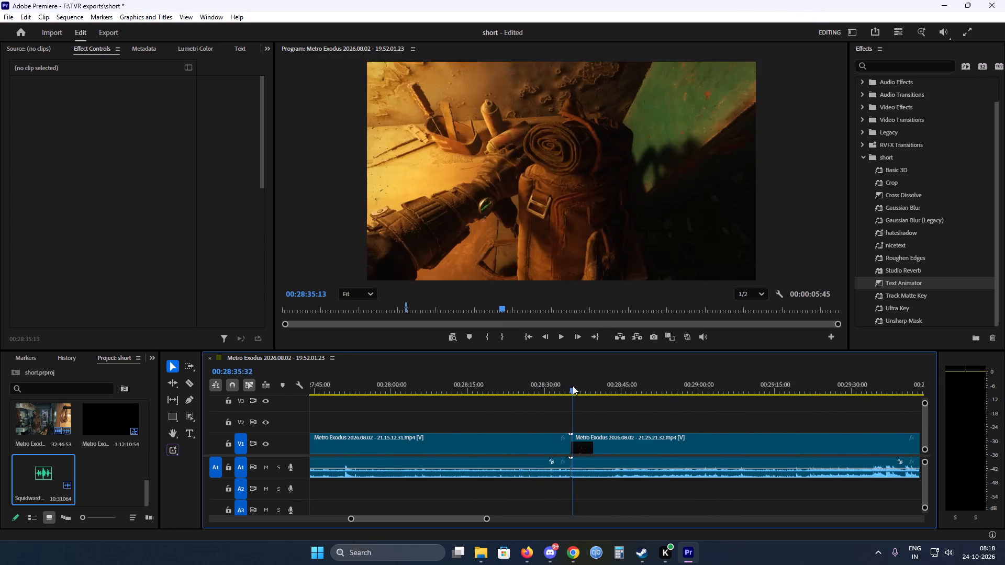
left_click_drag(573, 386, 626, 385)
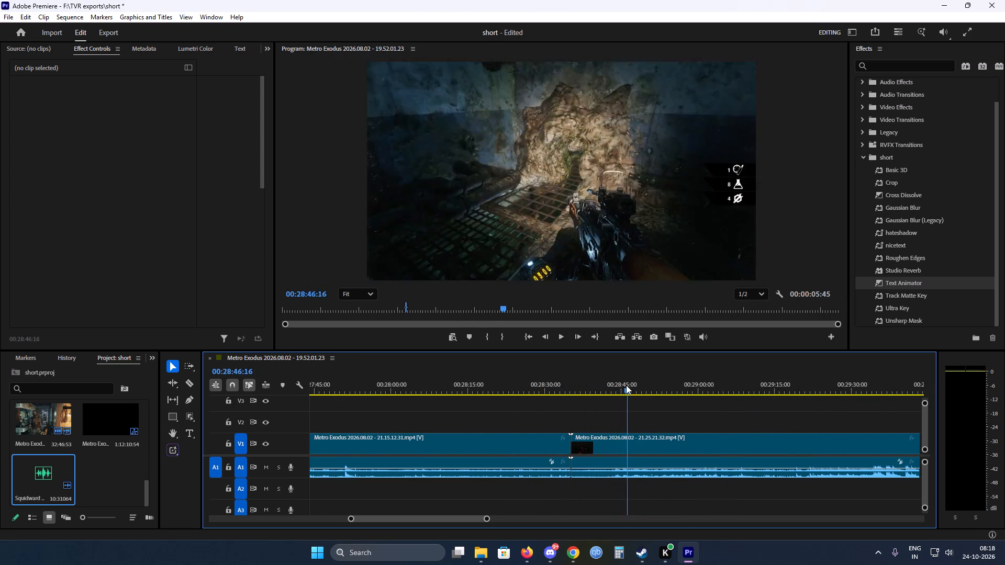
left_click_drag(626, 385, 687, 379)
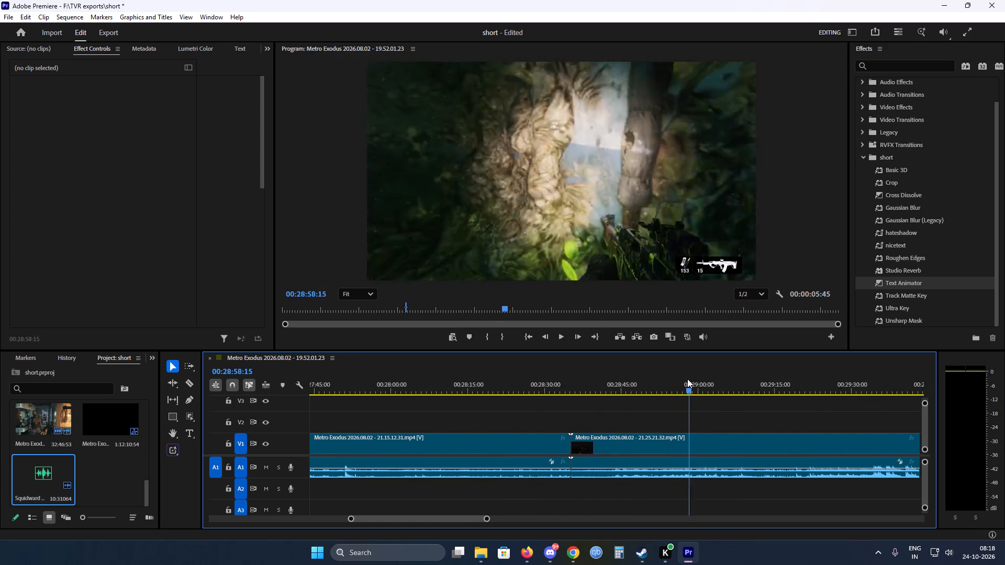
left_click_drag(687, 379, 767, 374)
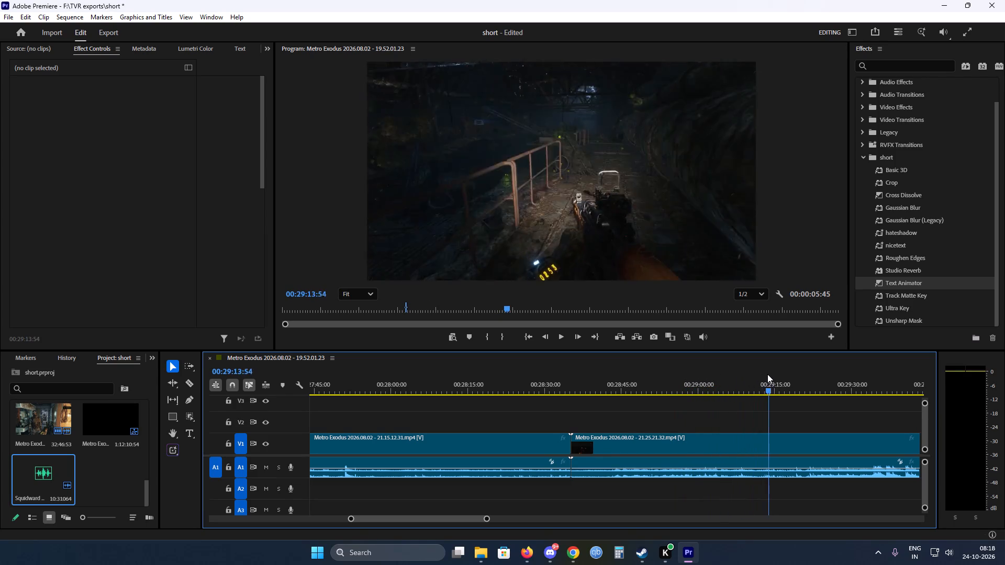
left_click_drag(767, 374, 815, 371)
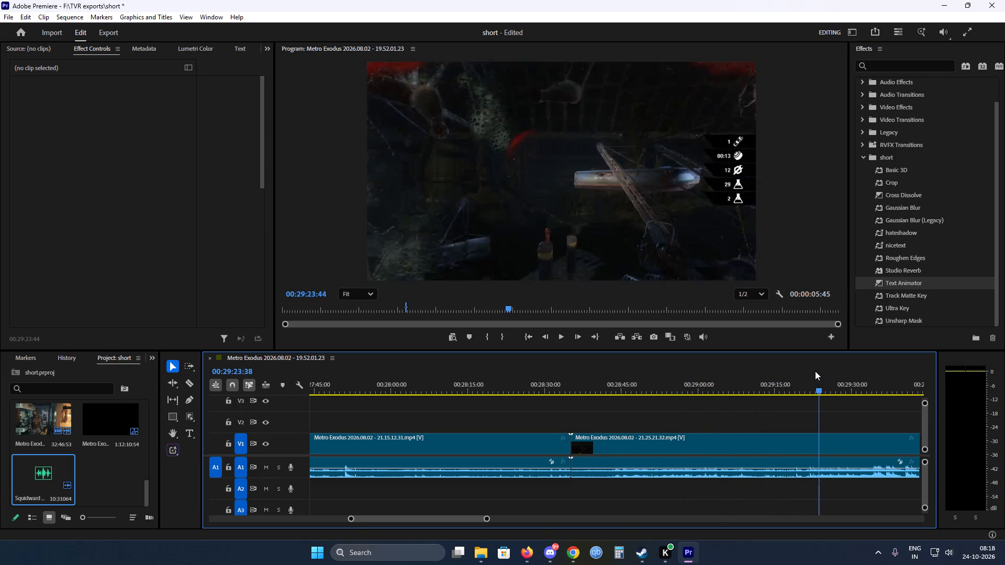
left_click_drag(815, 371, 797, 370)
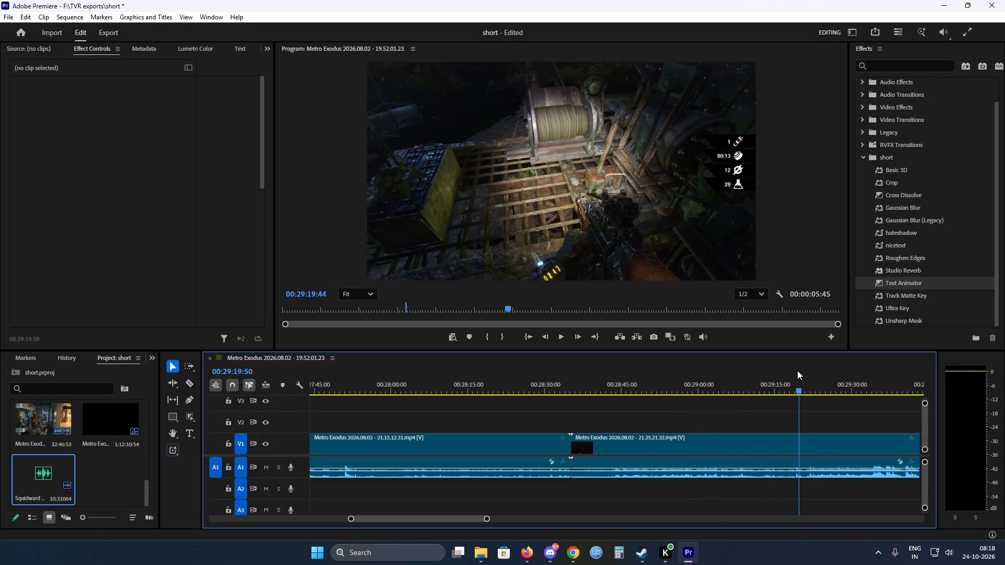
left_click_drag(797, 370, 805, 369)
key("c")
left_click(805, 433)
left_click(807, 437)
key("v")
Ripple delete the V1 segment of clip 21.25.21.32 between about 00:28:35 and 00:29:21:22, and save the project.
left_click(758, 444)
right_click(758, 444)
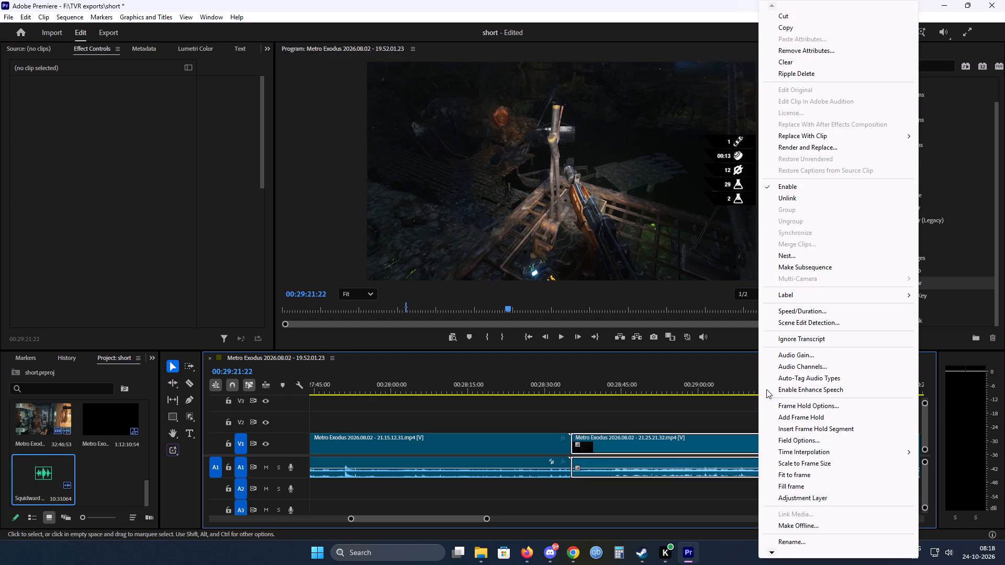
left_click(791, 77)
key("ctrl+s")
Apply the default video transition to the V1 cut at about 00:28:35 and play it back.
key("ctrl+d")
left_click(571, 391)
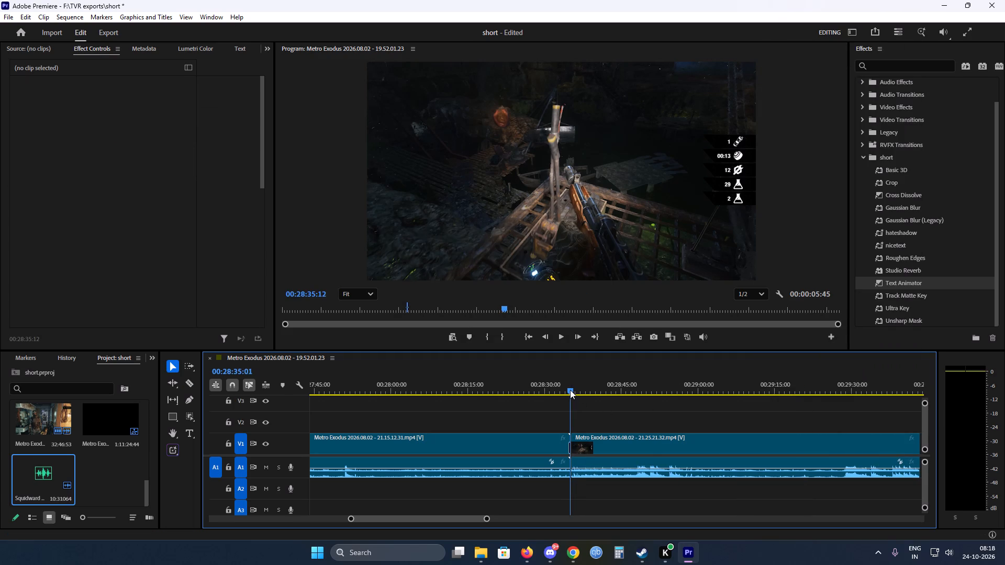
key("space")
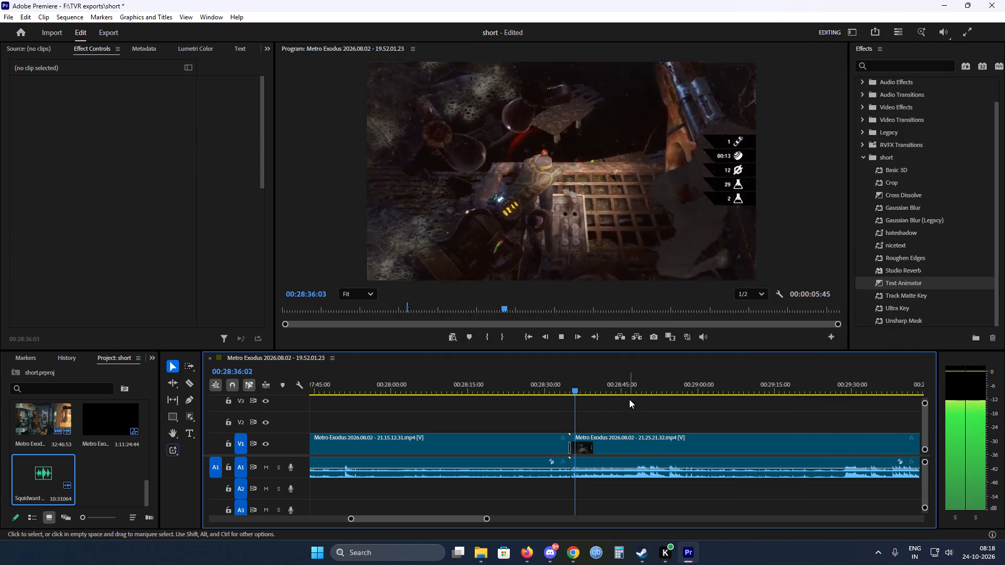
Review the earlier 21.15.12.31 footage and split that V1 clip at about 00:28:12:24, on the gas mask repair screen.
left_click(513, 393)
key("space")
left_click(431, 392)
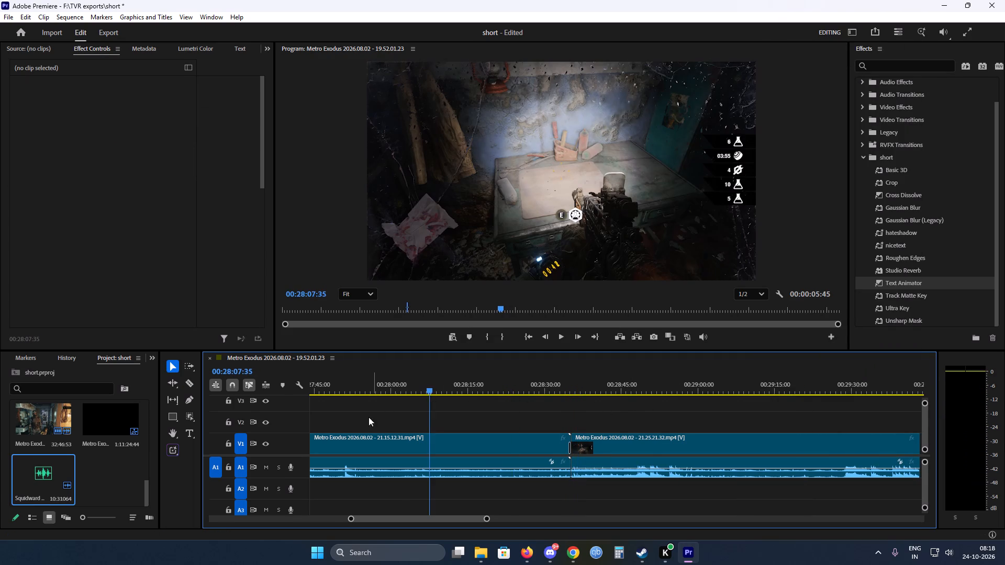
scroll(340, 427, "down", 5, "alt")
scroll(321, 439, "up", 13)
left_click(481, 388)
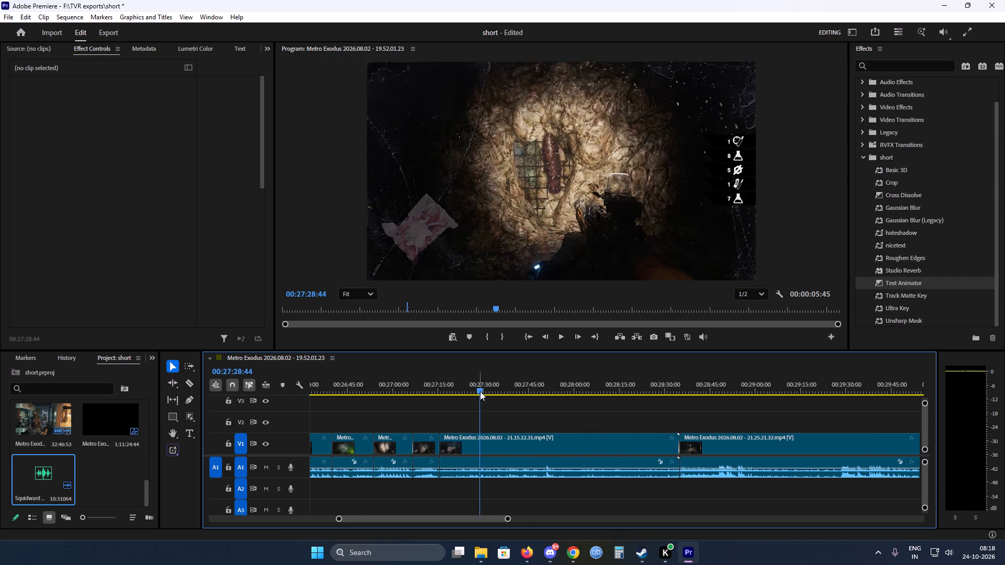
key("space")
left_click_drag(482, 391, 550, 390)
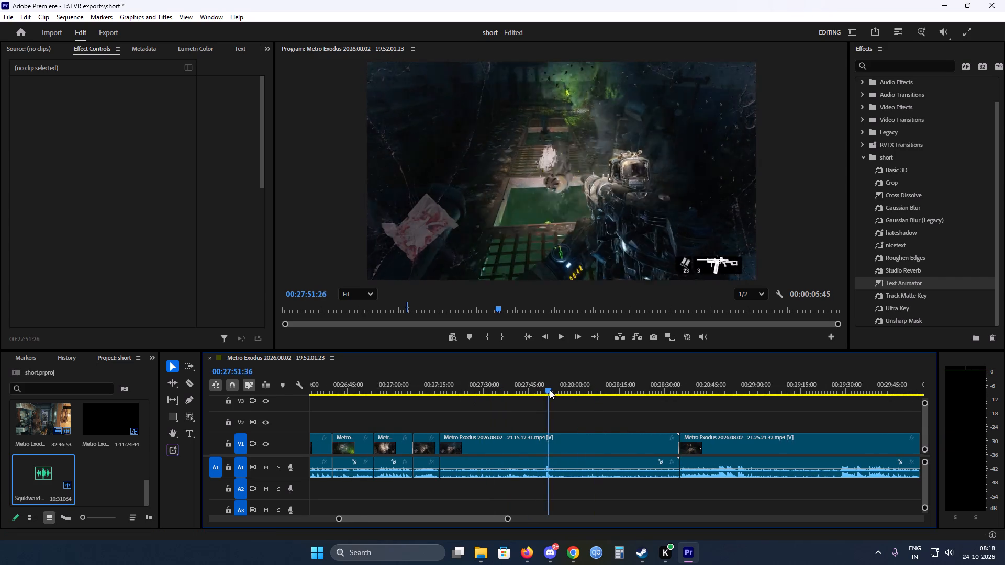
left_click_drag(550, 390, 612, 389)
key("c")
left_click(612, 446)
key("v")
Ripple delete the workbench footage on V1 from the 00:28:12:24 split to the following cut, and save the project.
left_click(633, 447)
right_click(633, 447)
left_click(672, 73)
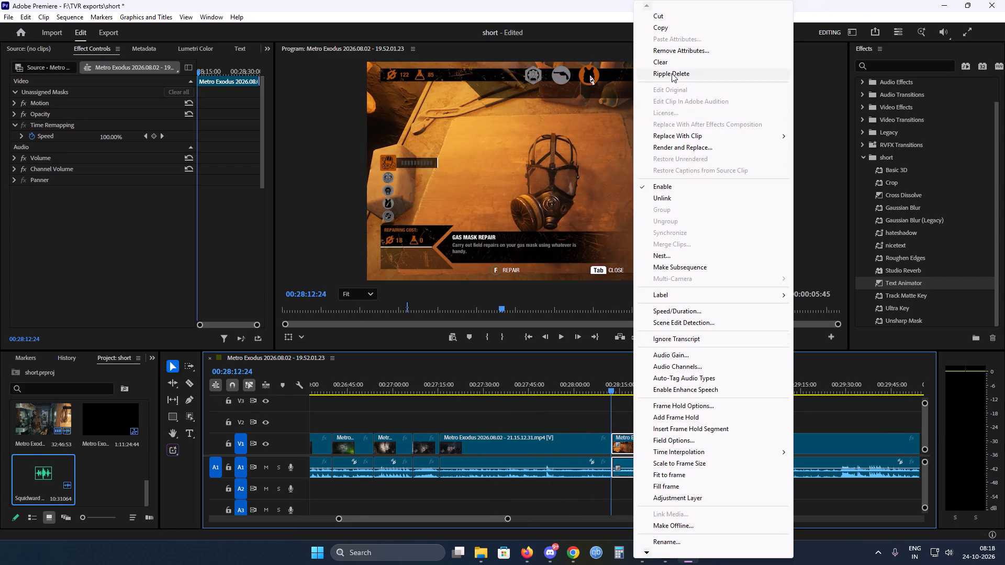
key("ctrl+s")
Apply the default video transition to the V1 cut at about 00:28:12 and play it back.
key("ctrl+d")
left_click(613, 391)
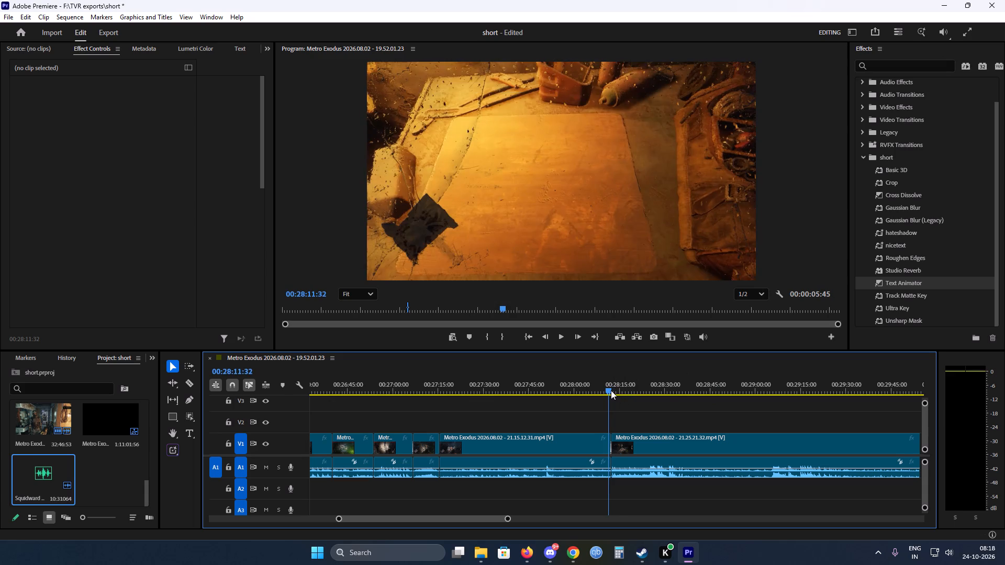
key("space")
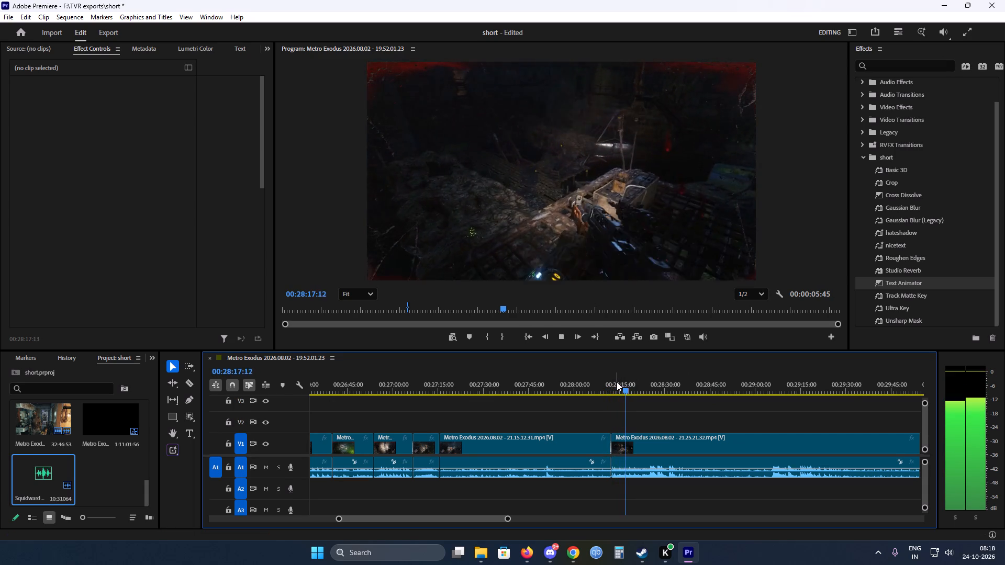
Review the winch platform fight and split the 21.25.21.32 clip on V1 at about 00:28:37:05, when the boat is boarded.
scroll(617, 382, "down", 6)
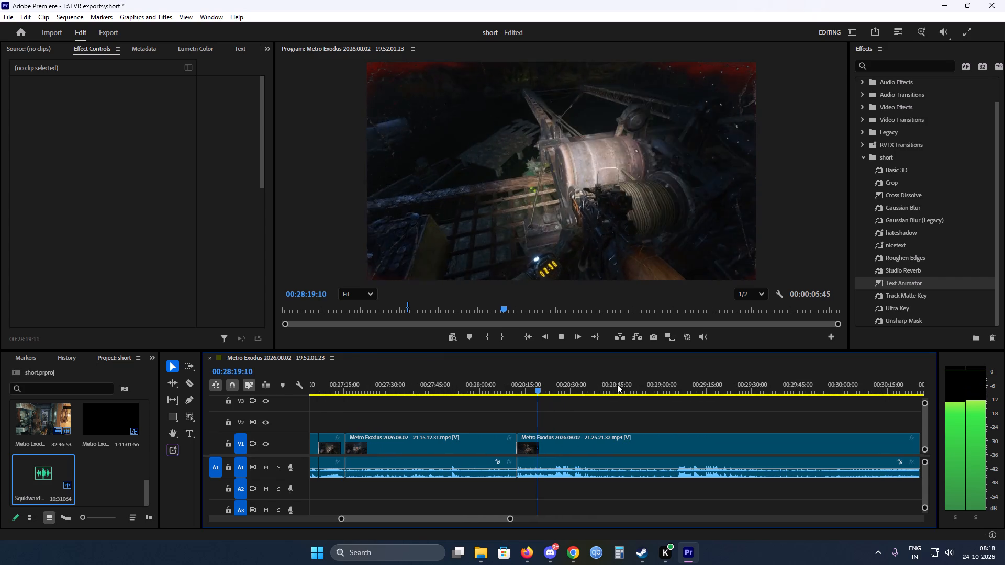
scroll(617, 384, "down", 3)
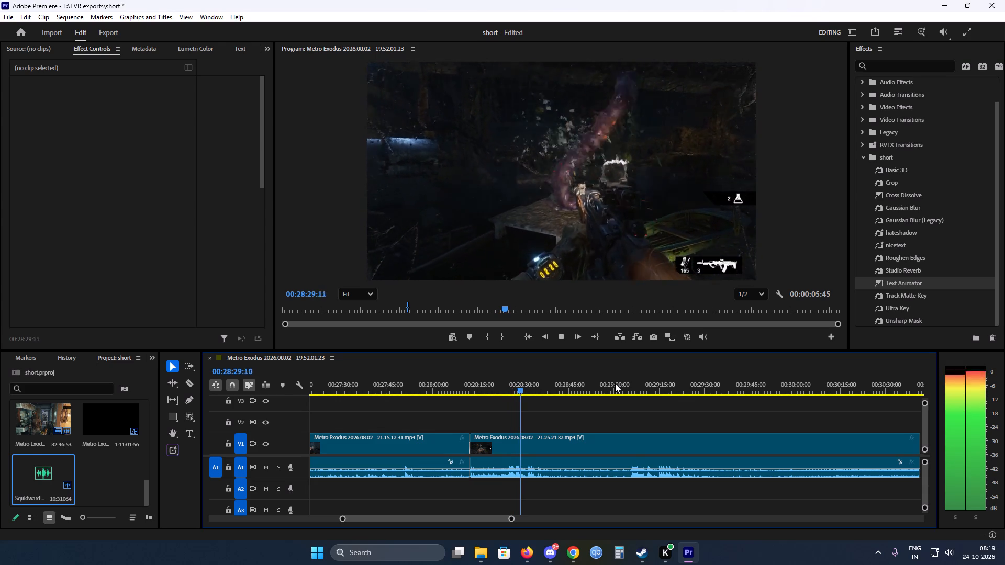
scroll(615, 383, "down", 4)
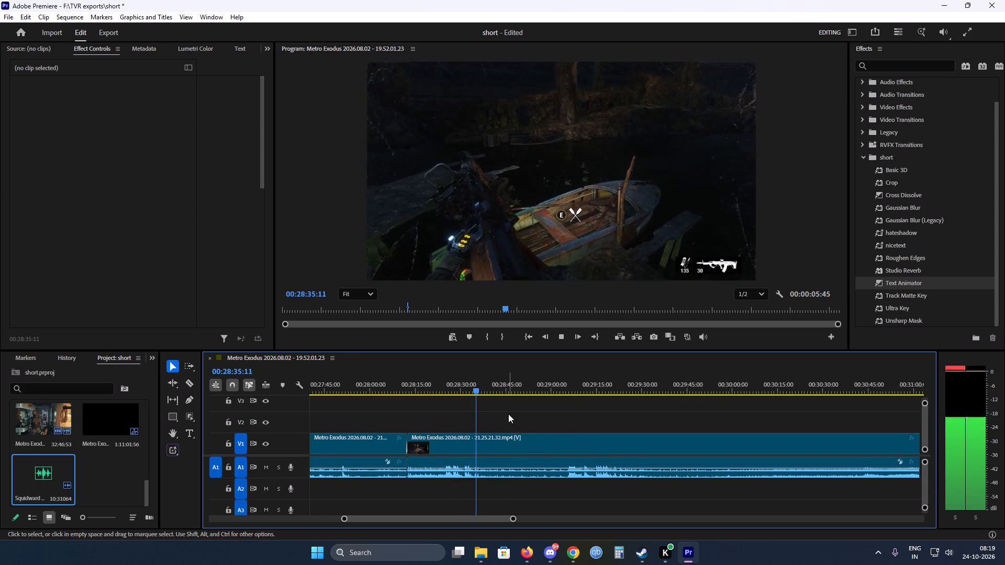
key("space")
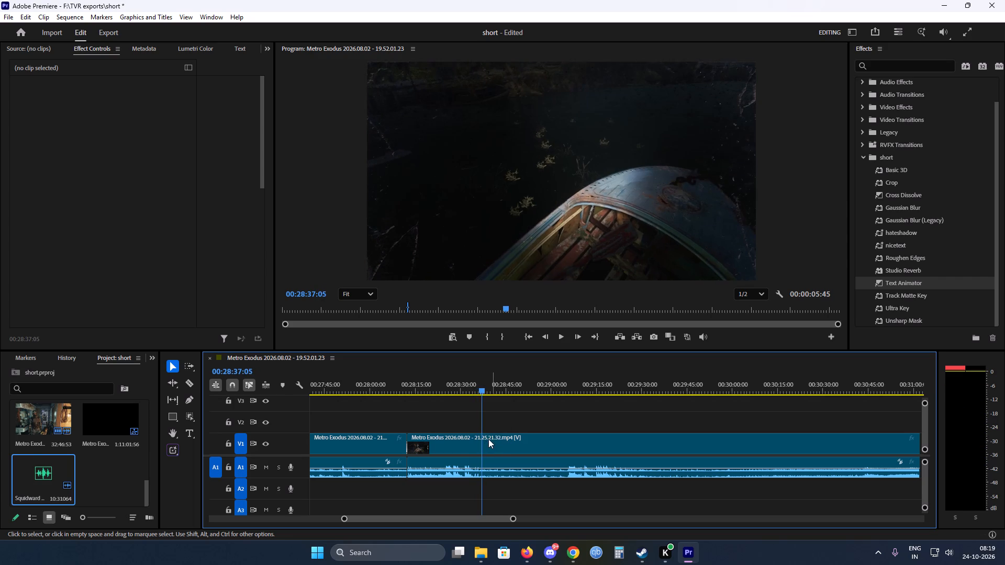
key("c")
left_click(482, 444)
key("v")
Play on through the start of the boat ride and split the V1 clip again at about 00:28:41.
key("space")
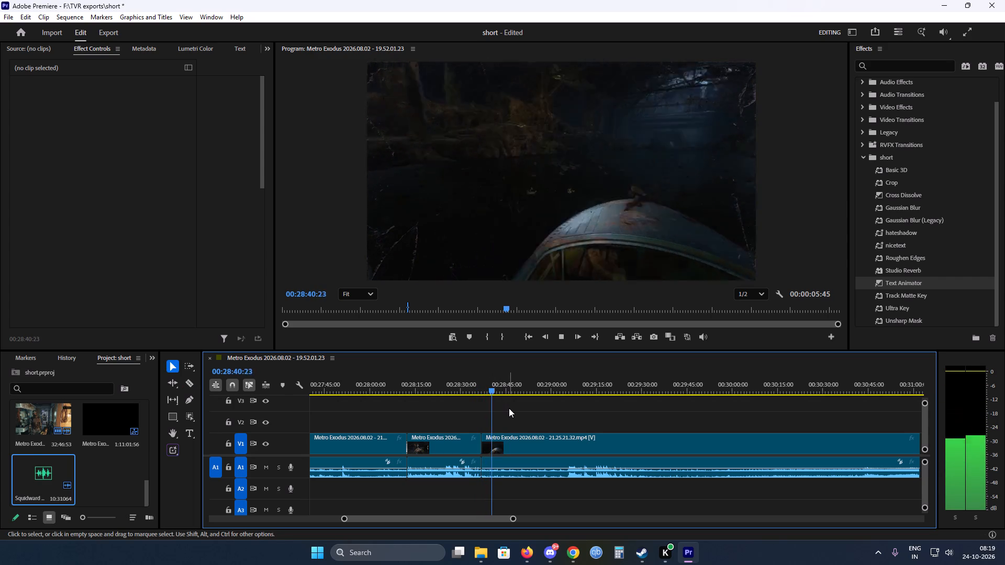
key("space")
key("c")
left_click(498, 446)
key("v")
Scrub past the boat ride and split the 21.25.21.32 clip on V1 at about 00:31:07:29, on the black frame.
key("space")
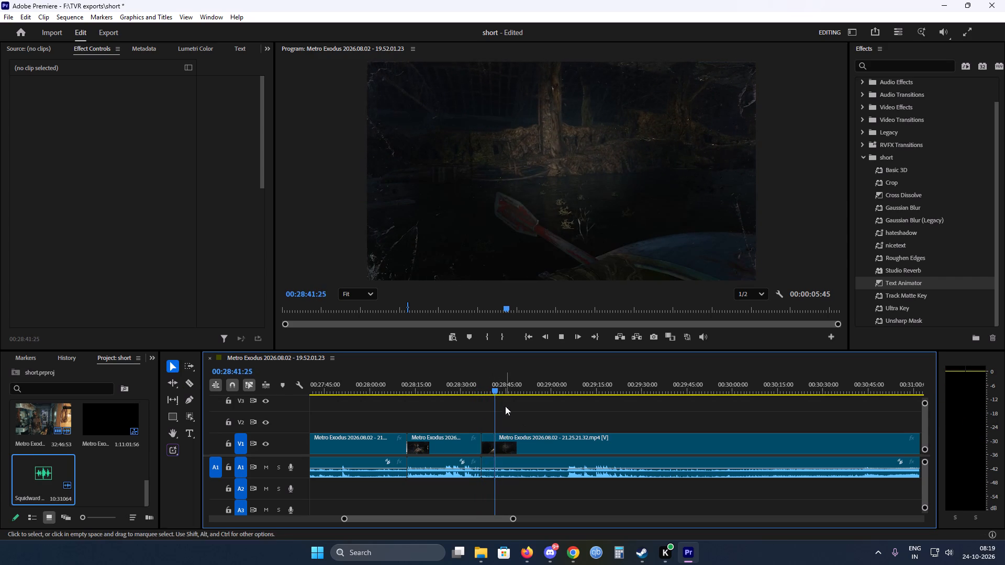
left_click_drag(496, 390, 577, 392)
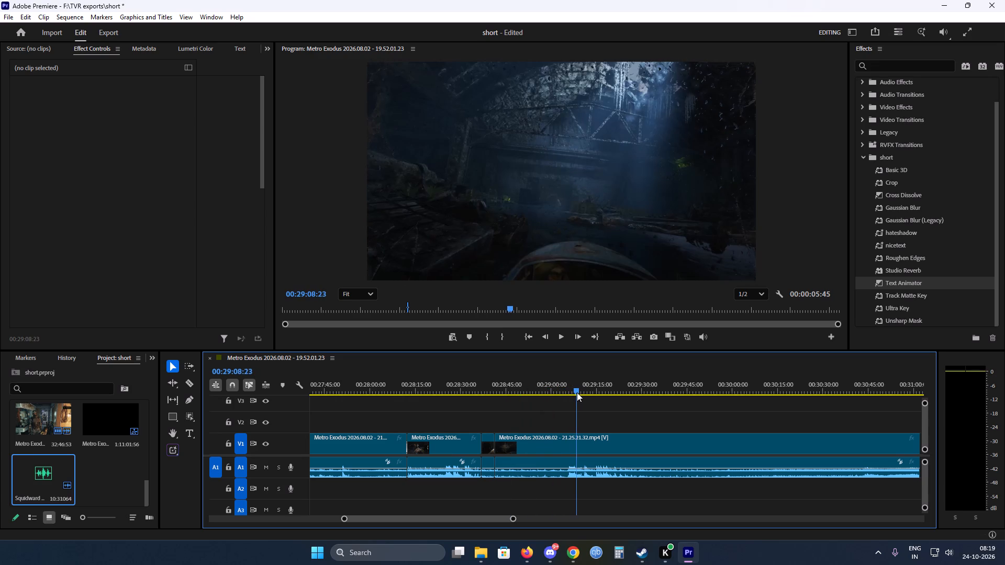
left_click_drag(577, 392, 644, 392)
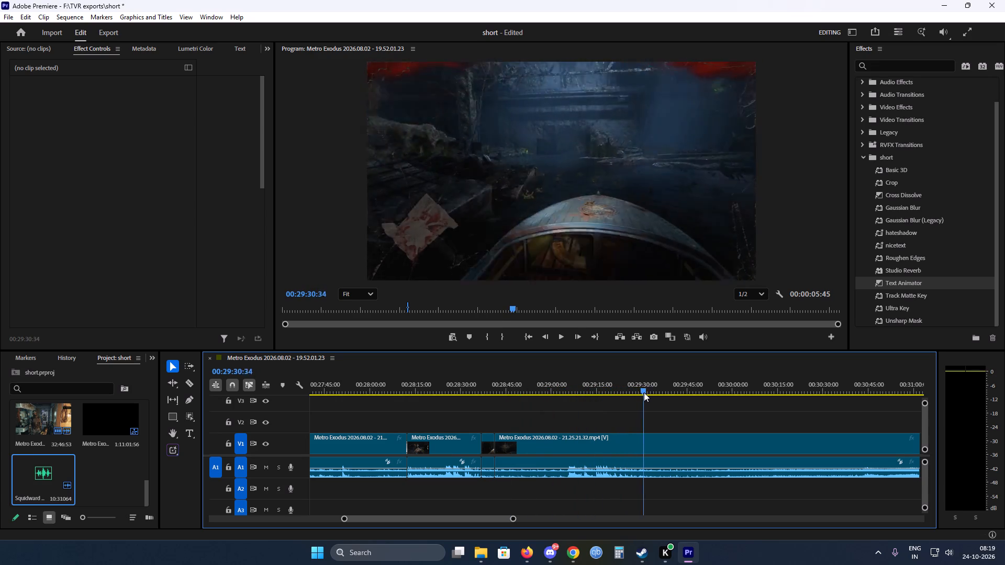
left_click_drag(644, 392, 778, 383)
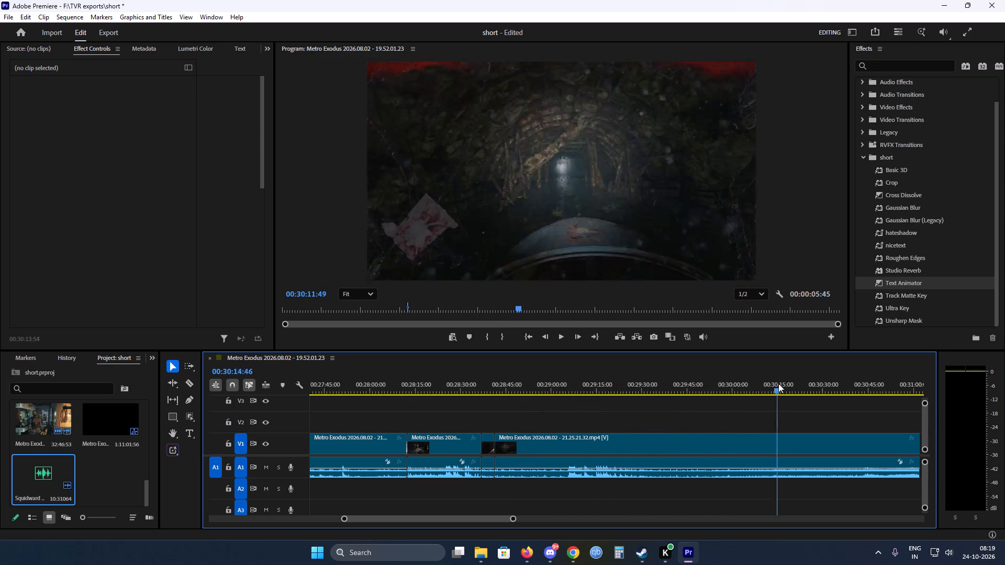
left_click_drag(778, 383, 854, 383)
scroll(714, 411, "down", 9, "alt")
scroll(717, 412, "down", 13)
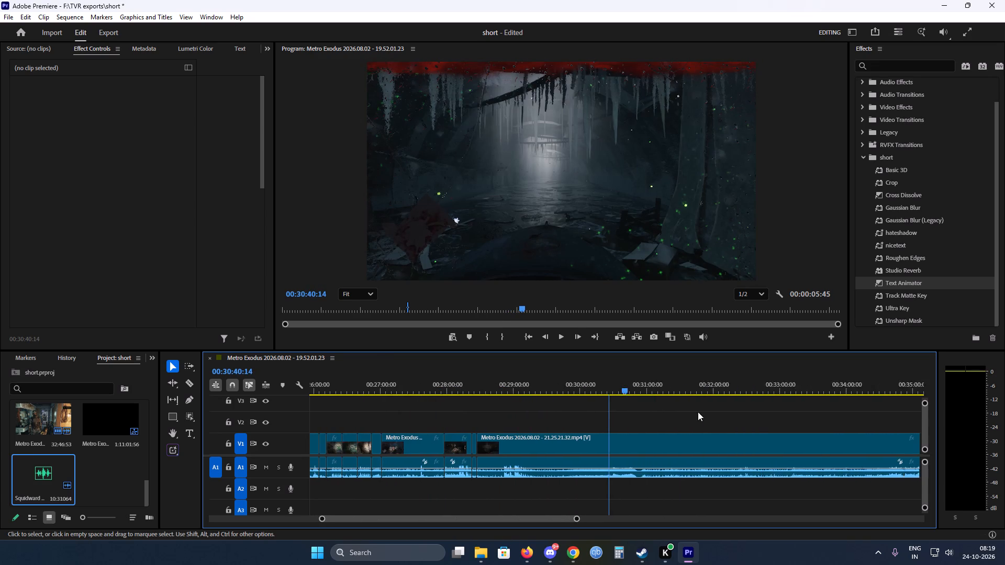
scroll(698, 412, "down", 5)
left_click_drag(488, 389, 563, 391)
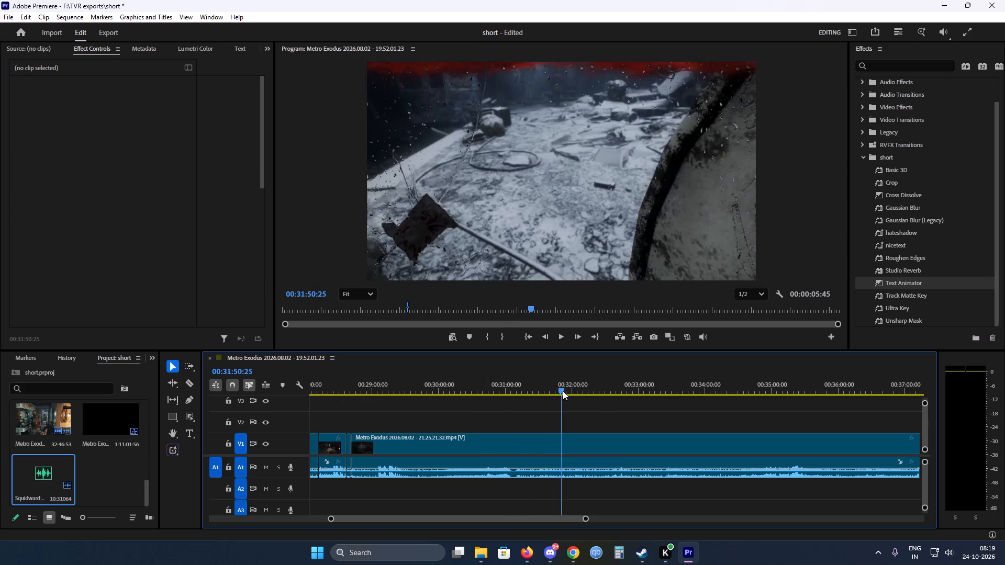
left_click_drag(563, 391, 515, 392)
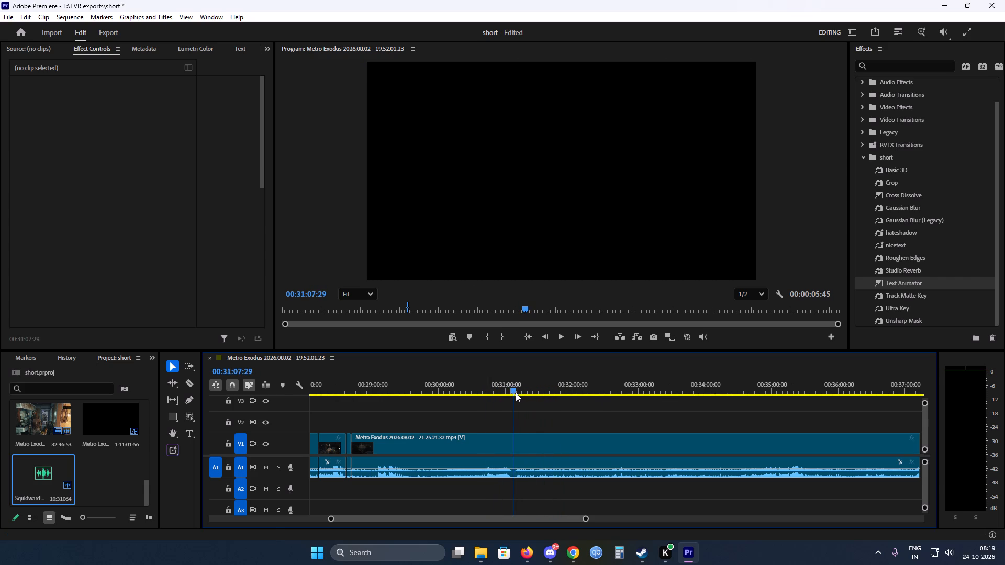
key("c")
left_click(514, 446)
key("v")
Ripple delete the boat ride segment on V1 between about 00:28:41 and 00:31:07:29, and save the project.
left_click(477, 447)
right_click(477, 447)
left_click(514, 76)
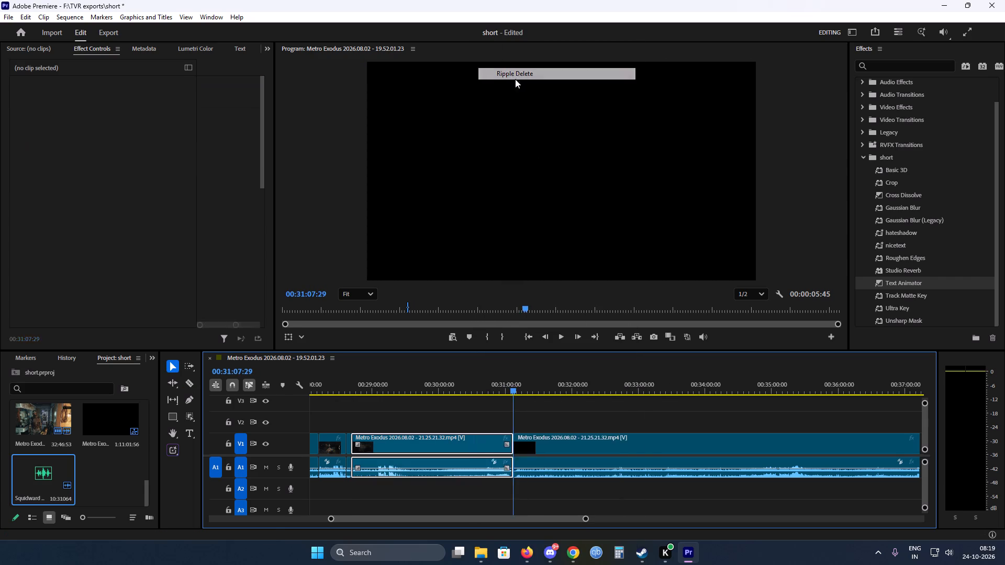
key("ctrl+s")
Apply the default video transition to the V1 cut at about 00:28:41 and play it back.
key("ctrl+d")
key("space")
scroll(338, 438, "up", 11, "alt")
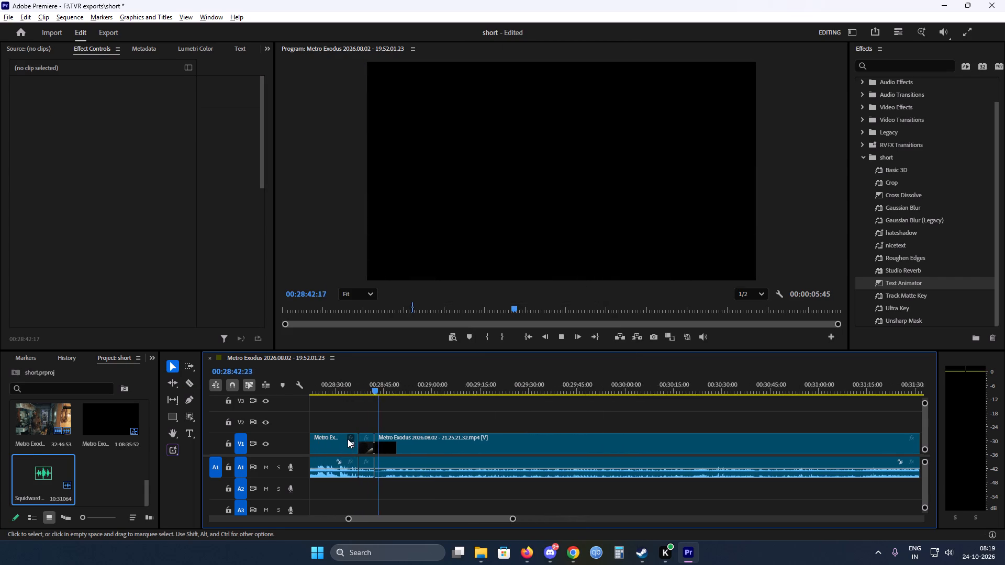
scroll(352, 437, "up", 5, "alt")
Scrub past the snowy ruins footage and split the 21.25.21.32 clip on V1 at about 00:30:10:37, on the dark frame.
left_click_drag(411, 390, 422, 391)
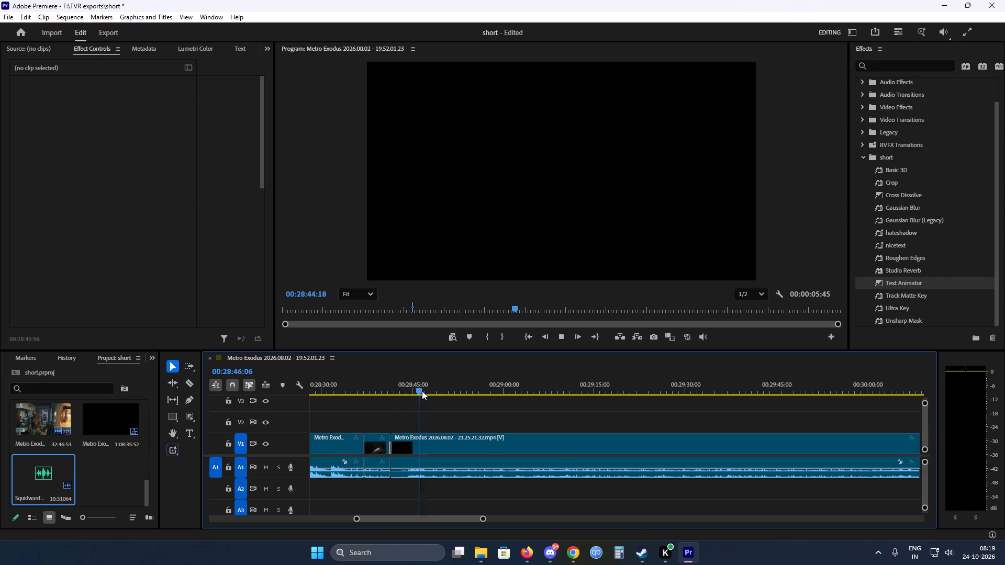
left_click_drag(422, 391, 646, 387)
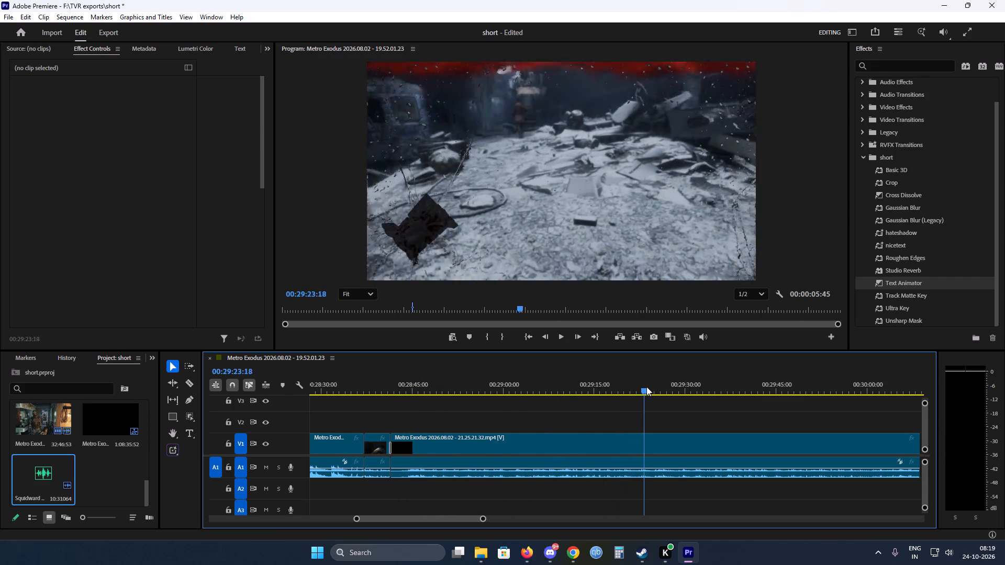
left_click_drag(646, 387, 769, 383)
key("space")
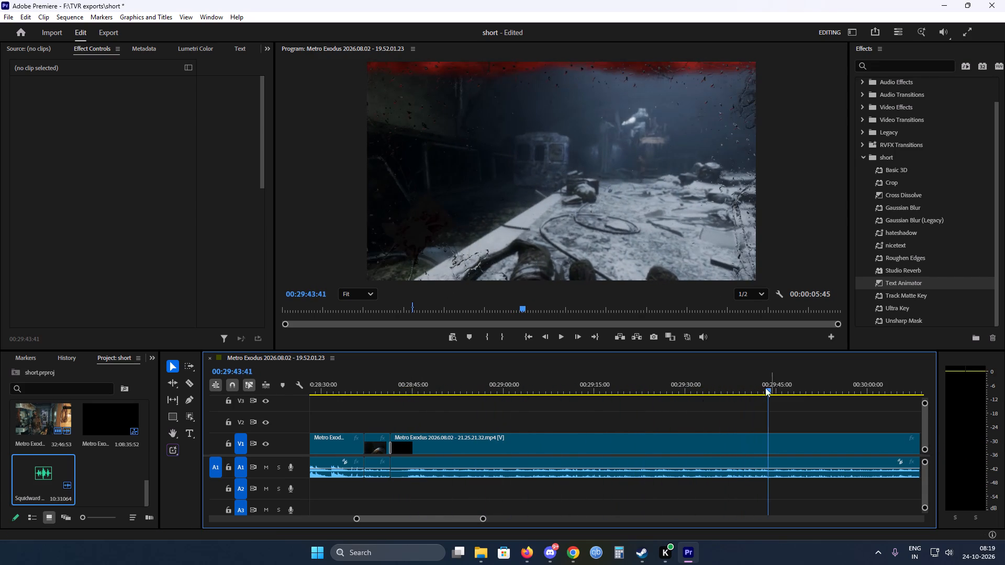
scroll(587, 411, "down", 9)
scroll(586, 415, "down", 9, "alt")
scroll(590, 414, "down", 13)
left_click_drag(404, 392, 439, 391)
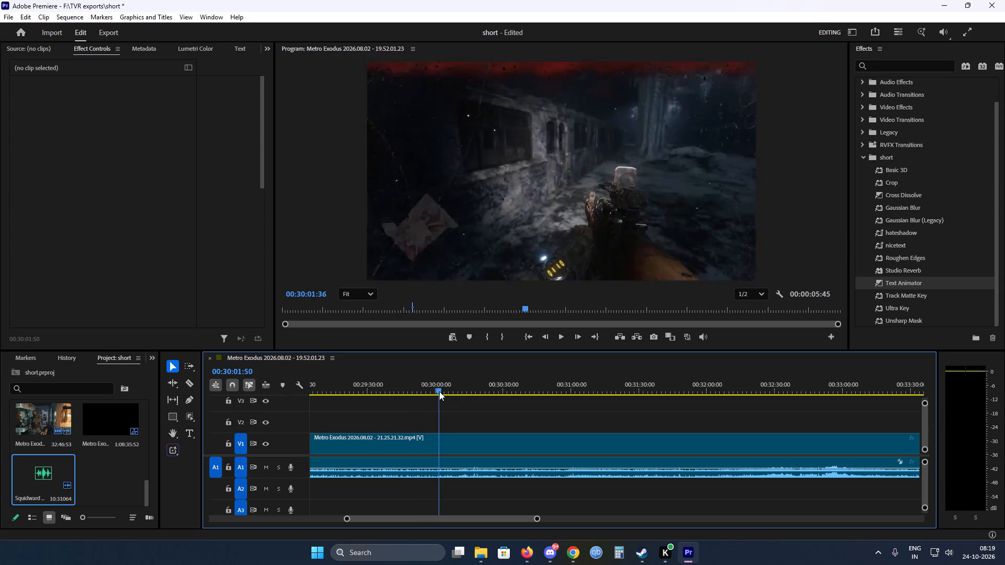
left_click_drag(439, 391, 463, 391)
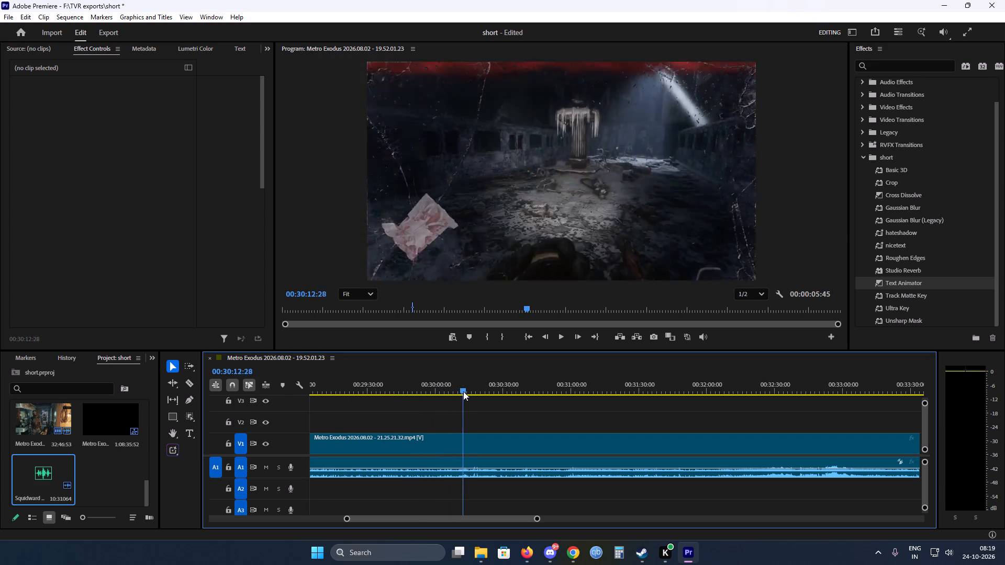
left_click_drag(463, 391, 483, 391)
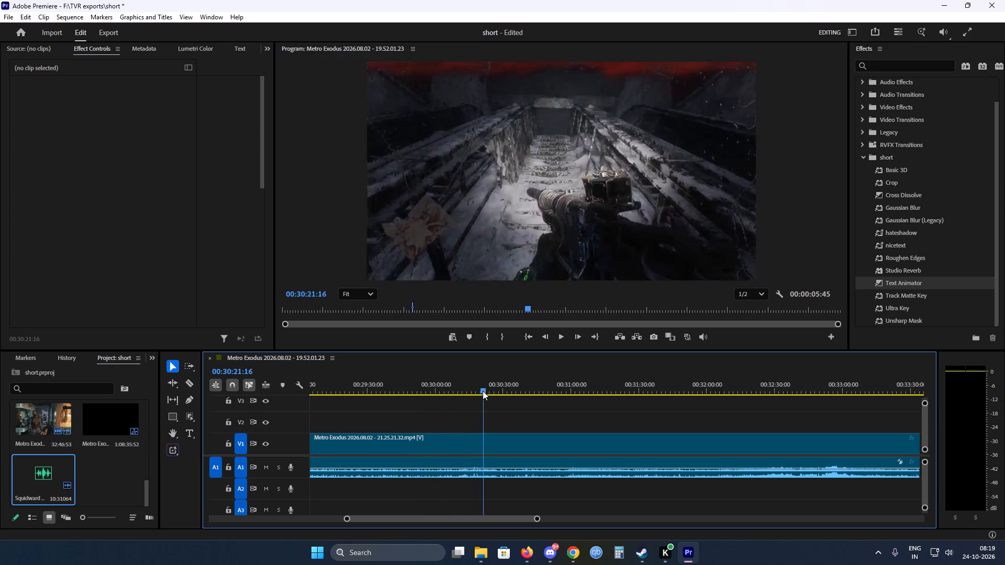
left_click_drag(483, 391, 459, 390)
key("c")
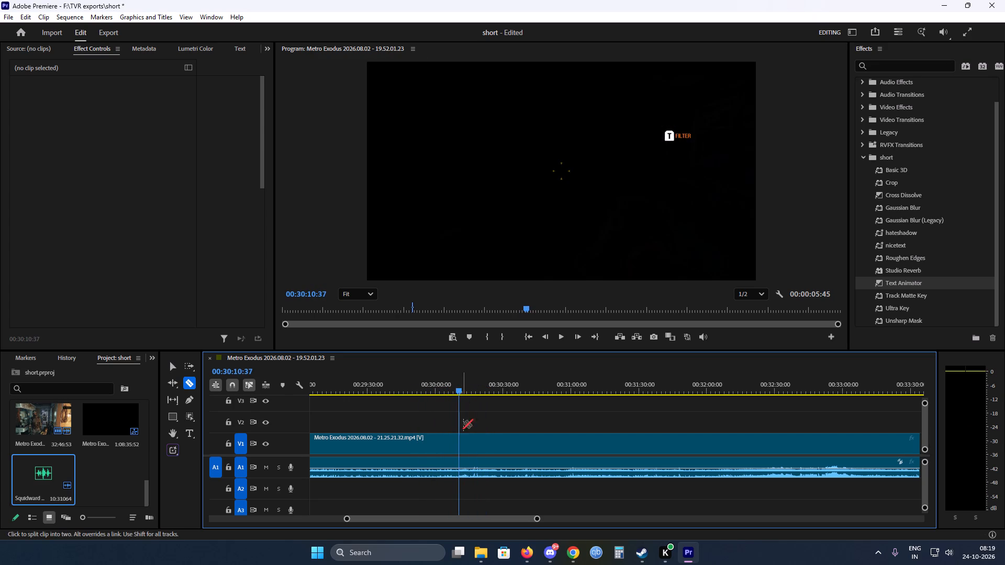
left_click(460, 441)
key("v")
Scrub past the room looting and split the 21.25.21.32 clip on V1 at about 00:32:31:29, just before the ruined city vision.
key("space")
left_click_drag(460, 390, 511, 388)
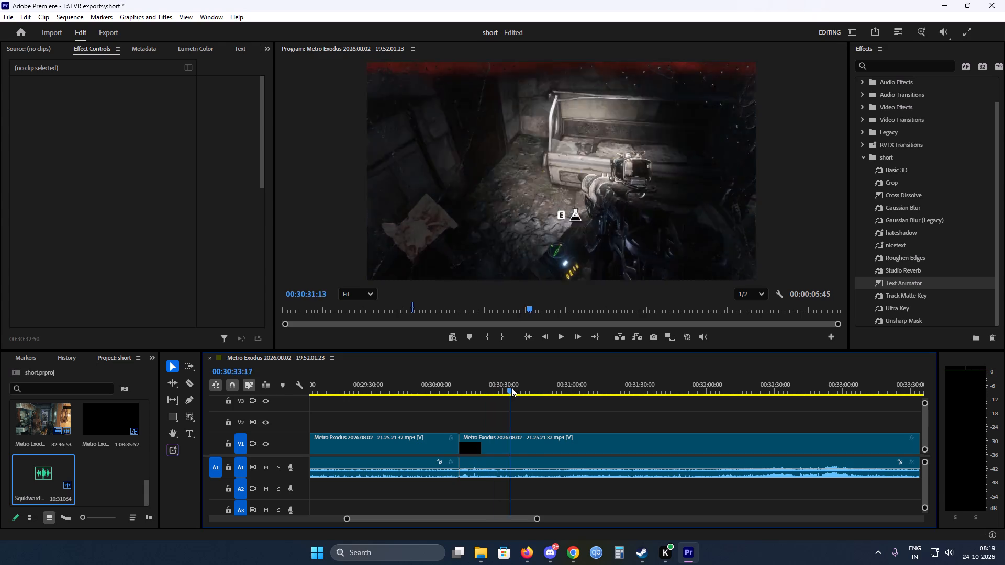
left_click_drag(511, 388, 575, 386)
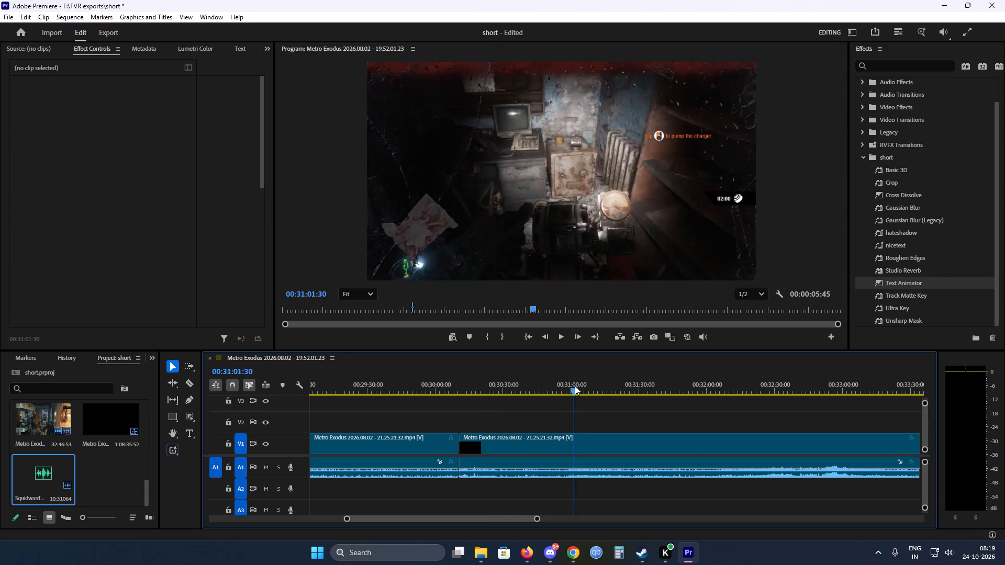
left_click_drag(575, 386, 626, 381)
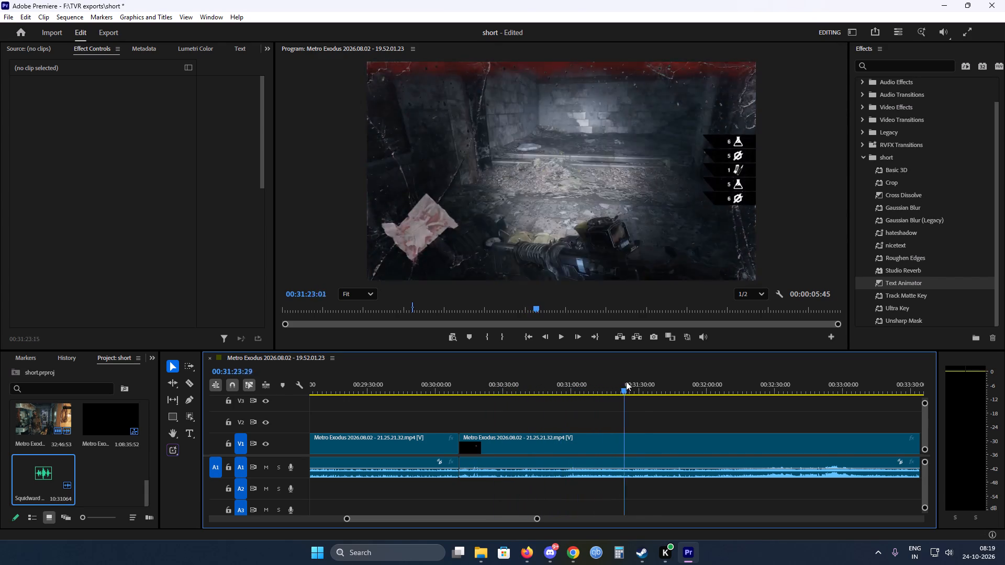
left_click_drag(626, 381, 669, 379)
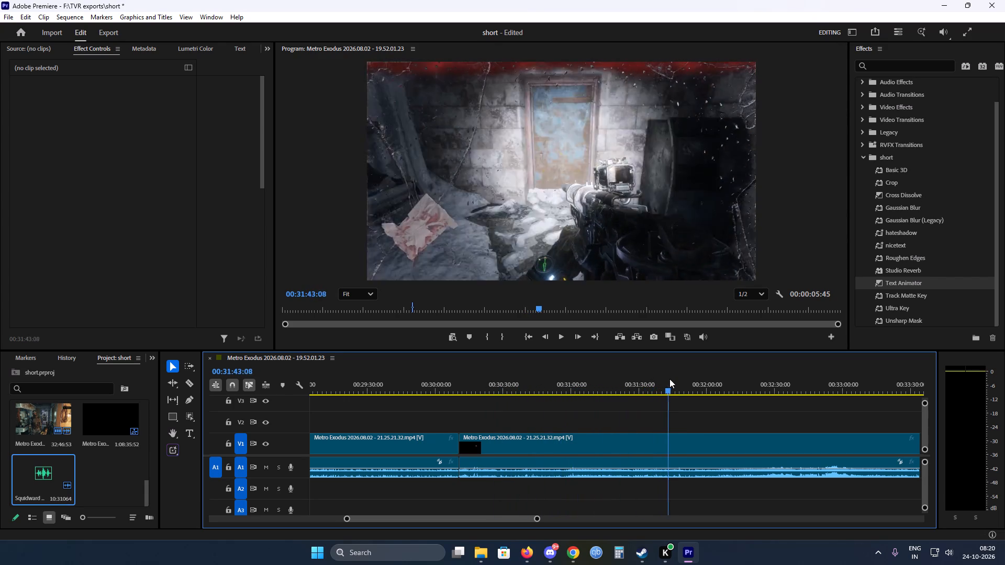
left_click_drag(669, 379, 696, 377)
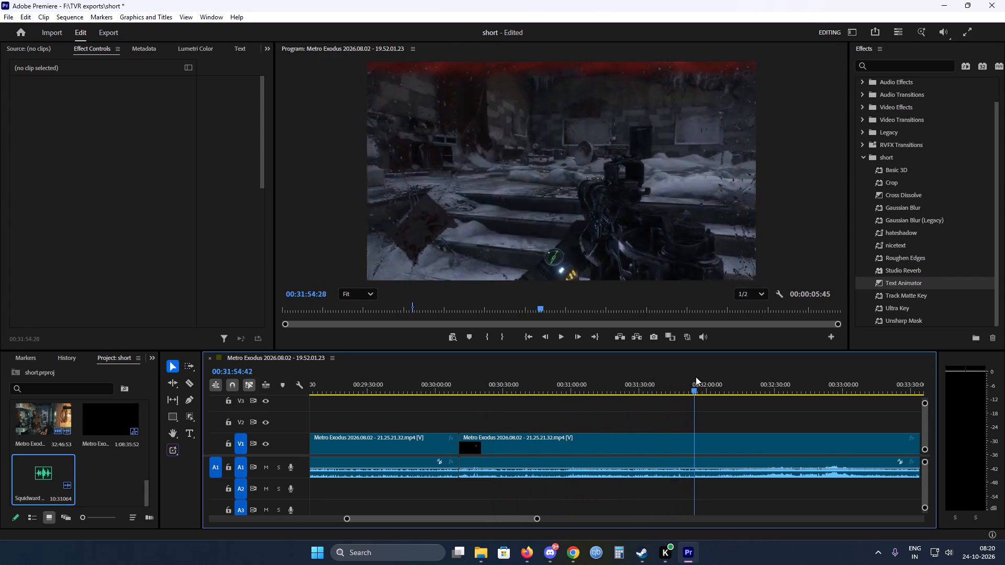
left_click_drag(696, 377, 761, 371)
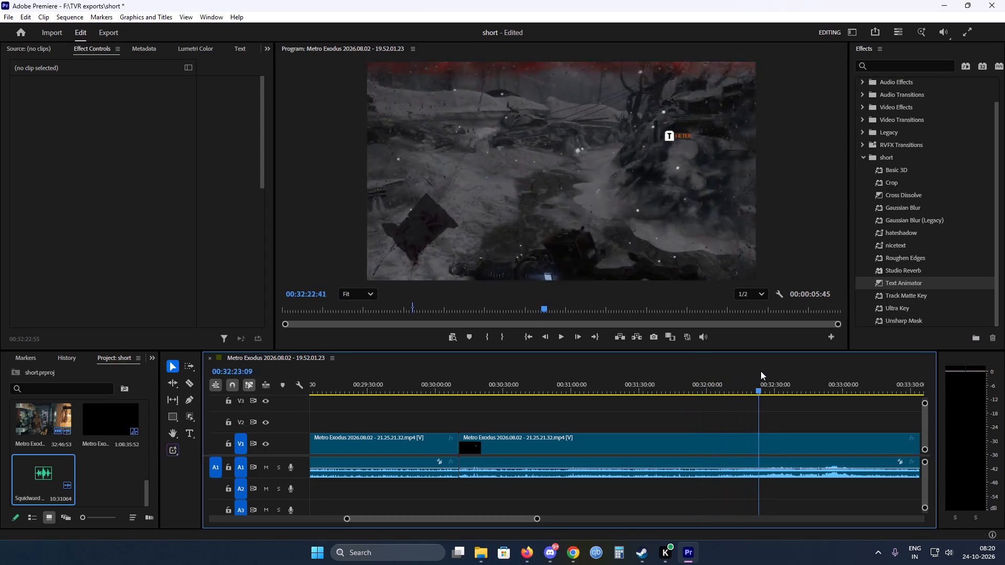
left_click_drag(761, 371, 786, 370)
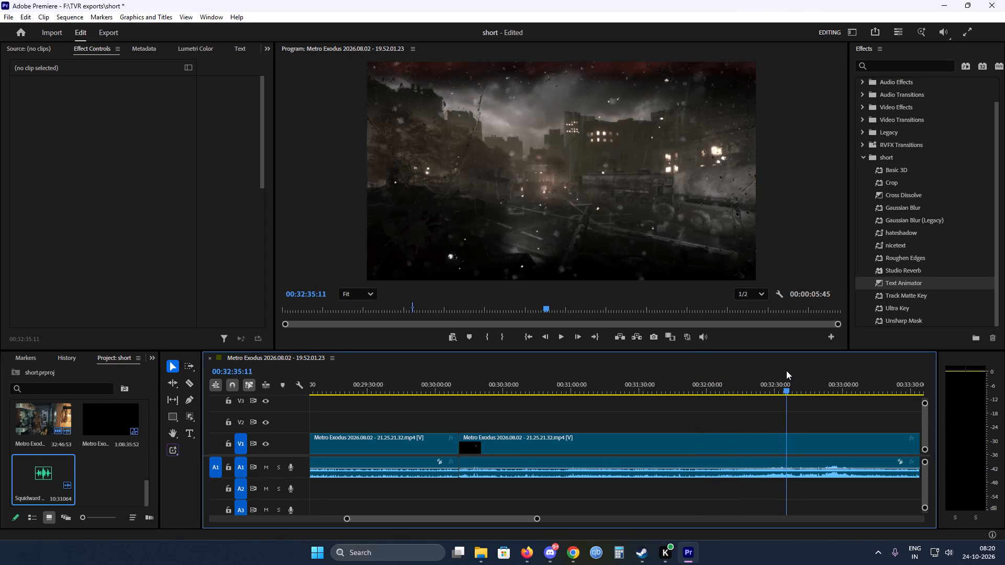
left_click_drag(786, 370, 778, 370)
key("c")
left_click(779, 438)
key("v")
Ripple delete the looting segment on V1 between about 00:30:10 and 00:32:31:29, and save the project.
left_click(729, 445)
right_click(727, 445)
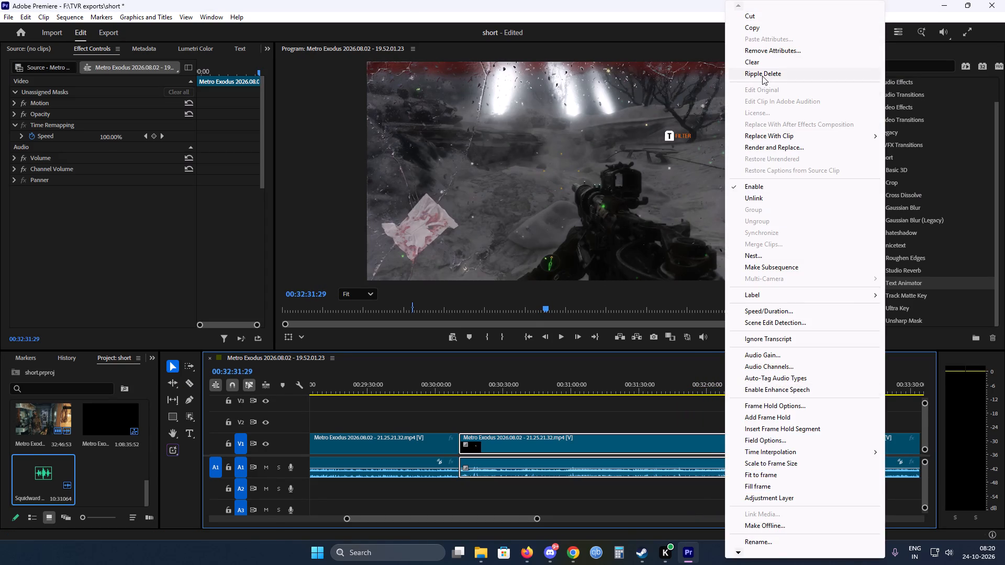
left_click(761, 73)
key("ctrl+s")
Apply the default video transition to the V1 cut at about 00:30:10 and play it back.
key("ctrl+d")
left_click(459, 391)
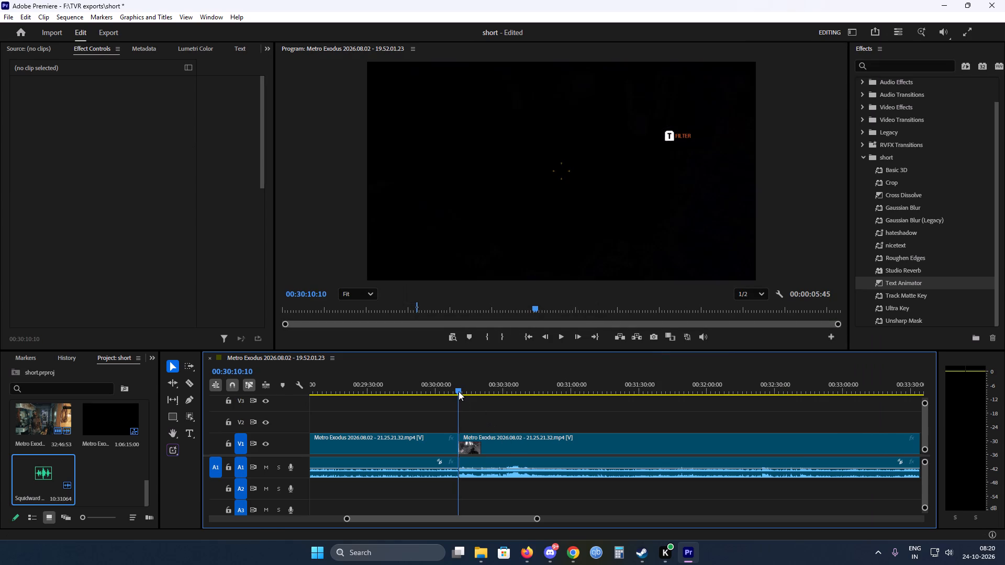
key("space")
scroll(488, 430, "up", 8, "alt")
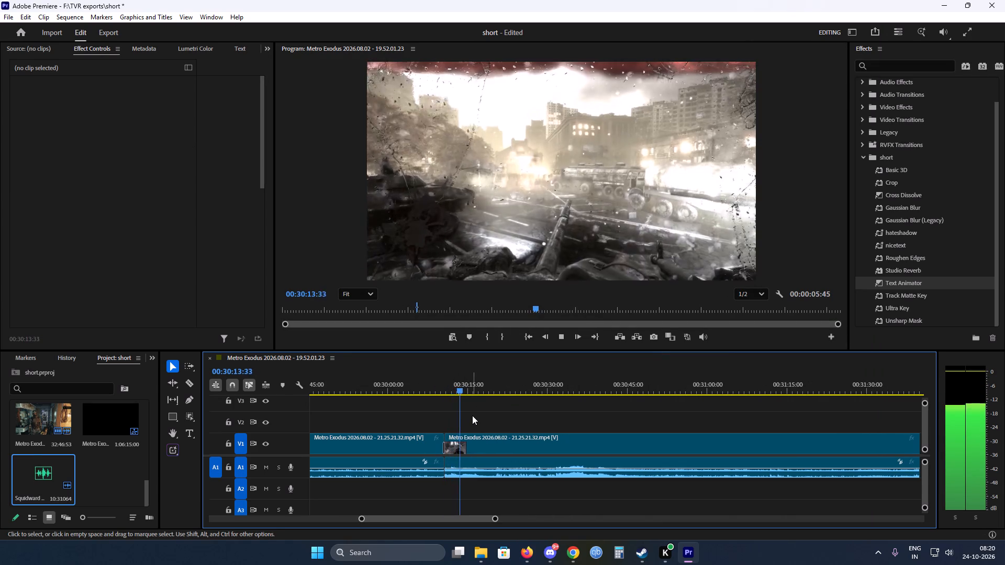
Scrub past the ruined city vision and split the 21.25.21.32 clip on V1 at about 00:30:58:40, on the dark snowy frame.
left_click_drag(464, 388, 551, 390)
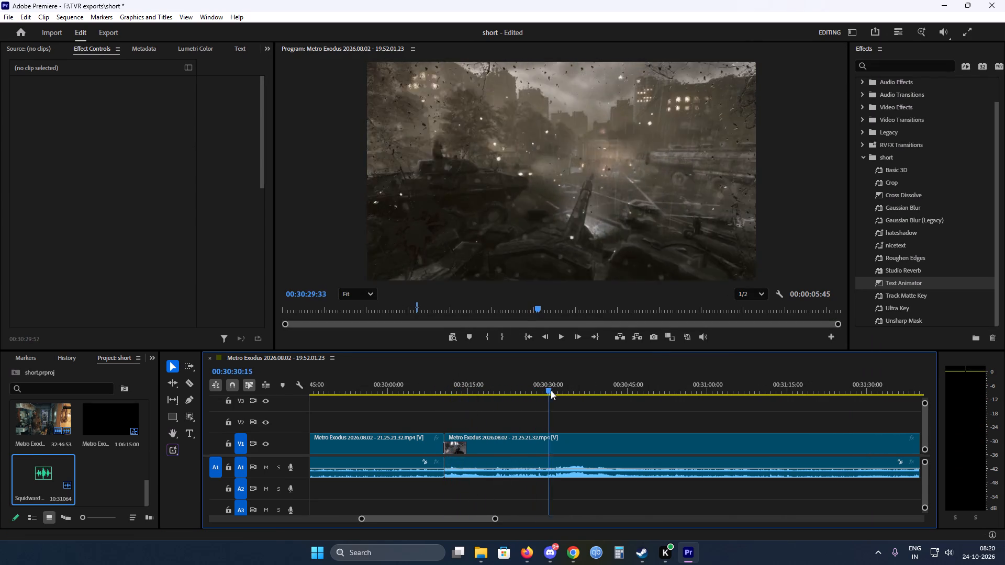
left_click_drag(551, 390, 626, 390)
key("space")
scroll(523, 423, "down", 9)
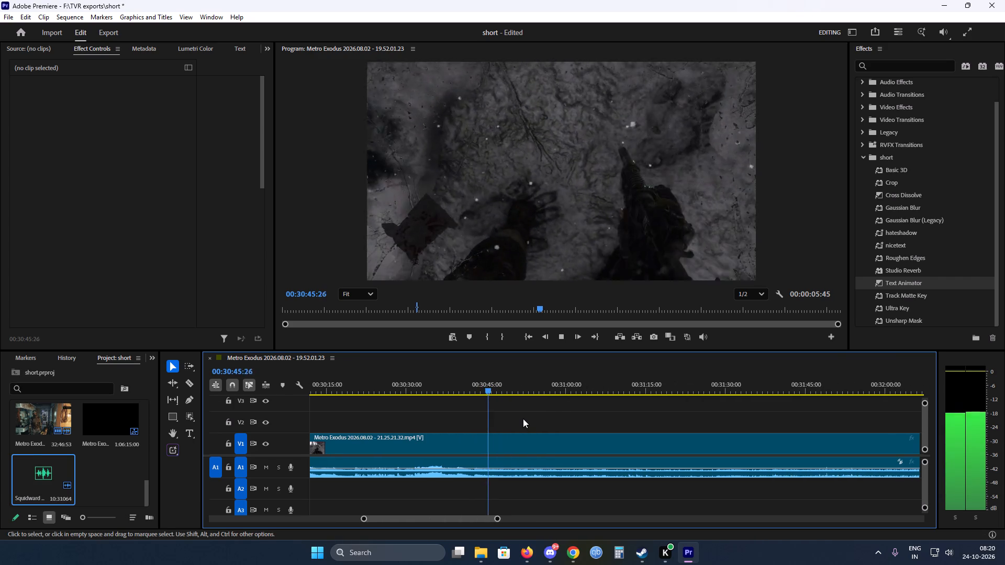
scroll(523, 419, "down", 4)
left_click_drag(430, 391, 459, 389)
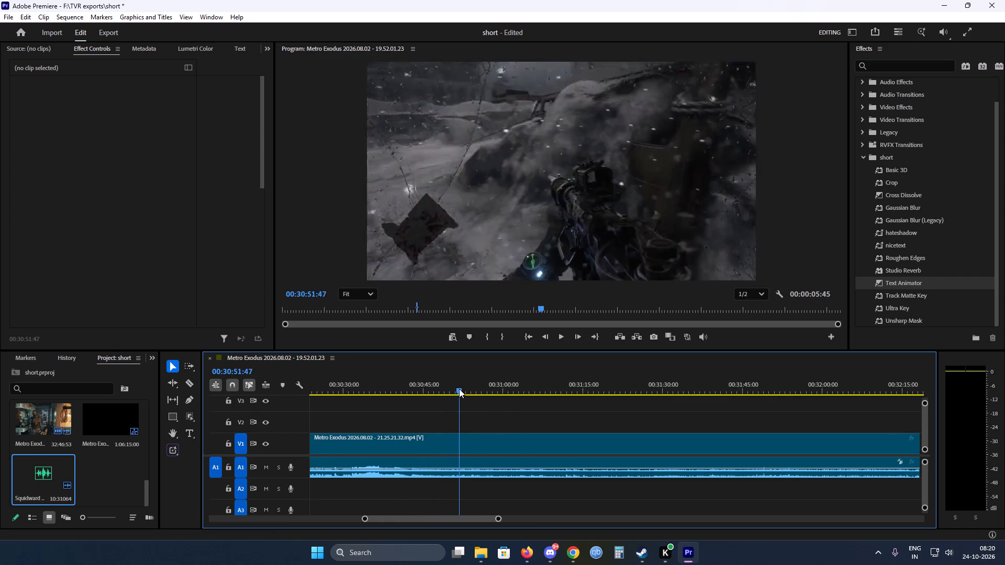
left_click_drag(459, 389, 477, 387)
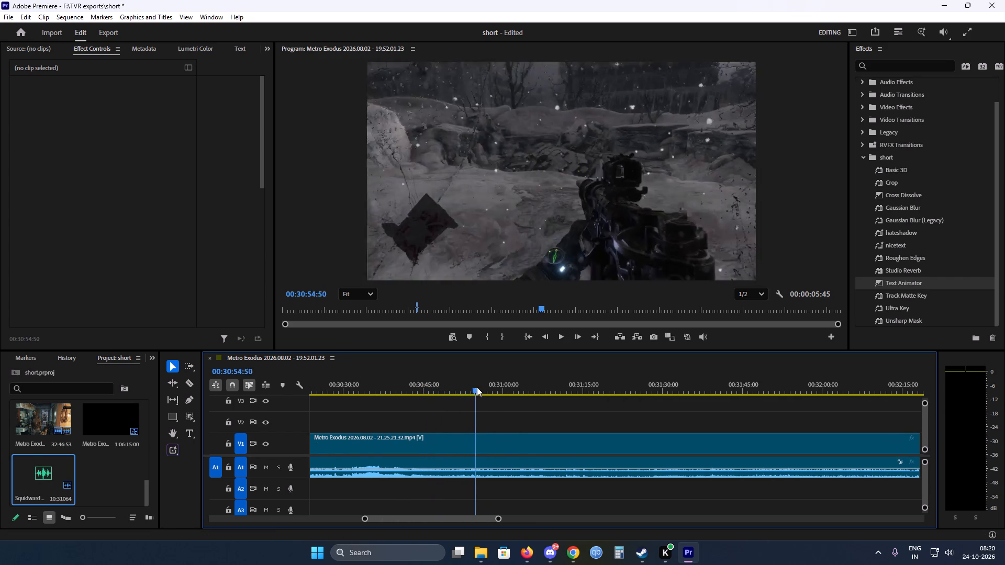
left_click_drag(477, 387, 523, 386)
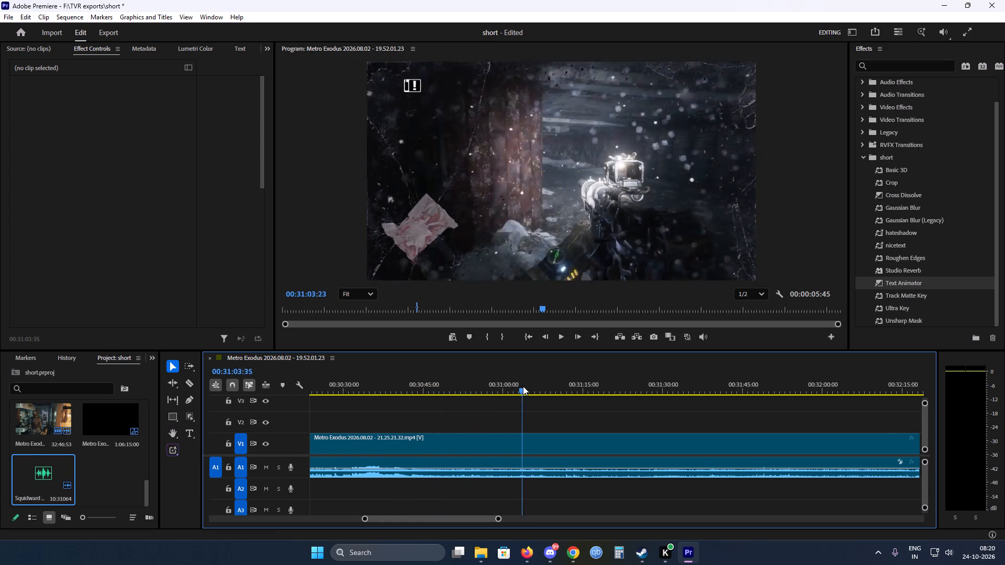
left_click_drag(523, 386, 496, 383)
key("c")
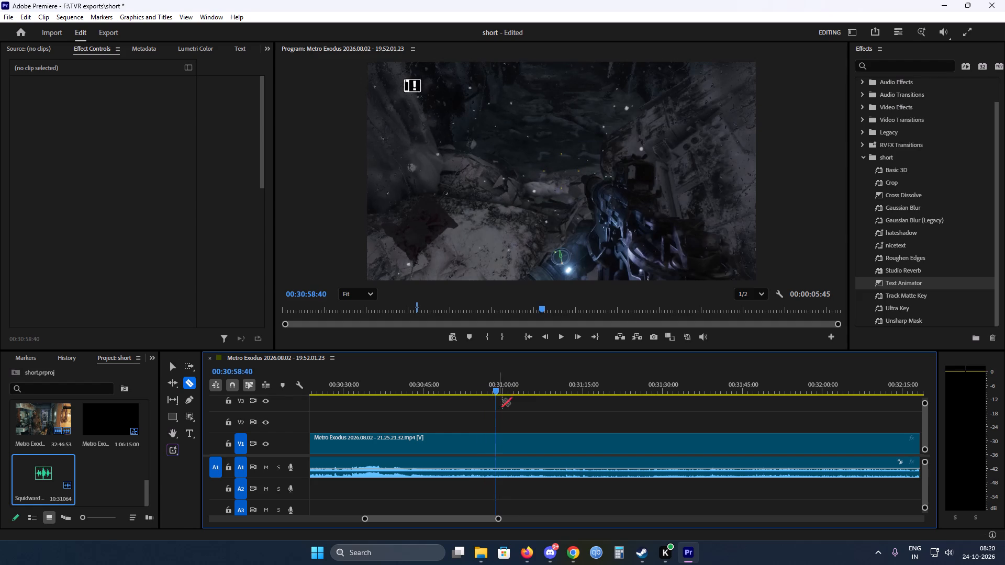
left_click(496, 437)
key("v")
Scrub past the snowy exploration and looting, and split the 21.25.21.32 clip on V1 at about 00:32:33:51, on the near-black frame.
key("space")
scroll(452, 412, "down", 3)
left_click_drag(454, 387, 487, 387)
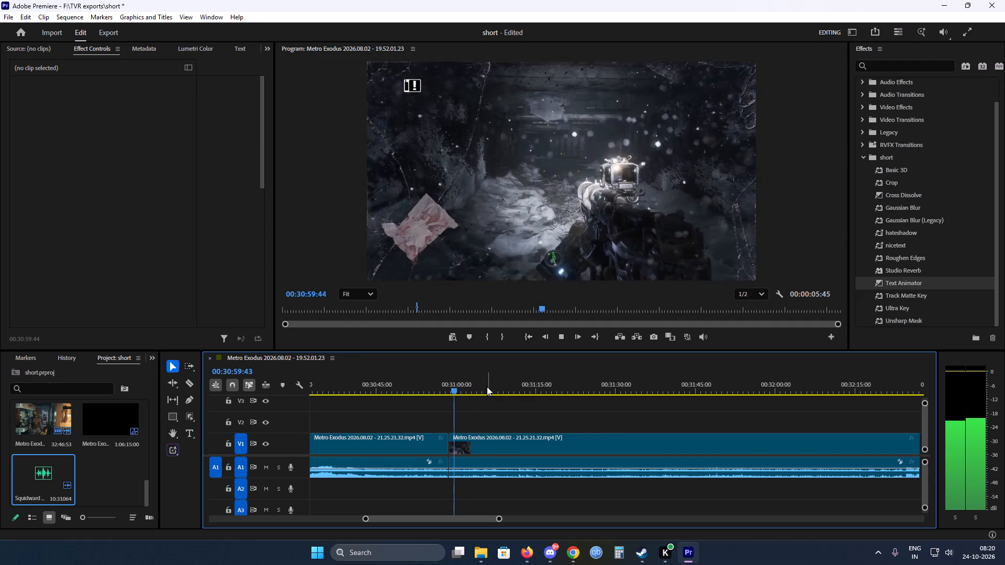
left_click_drag(487, 387, 488, 387)
left_click_drag(456, 391, 542, 387)
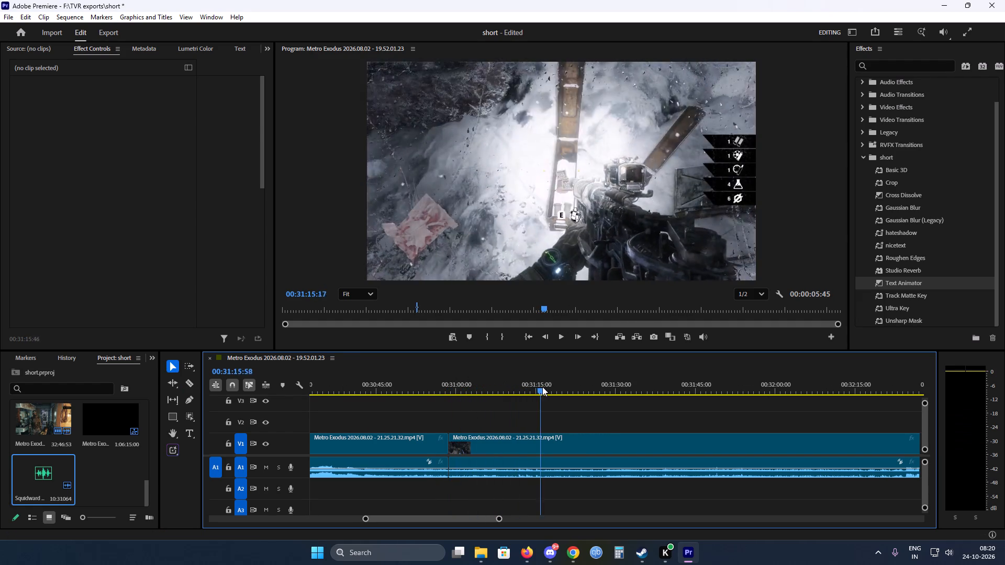
left_click_drag(542, 387, 679, 387)
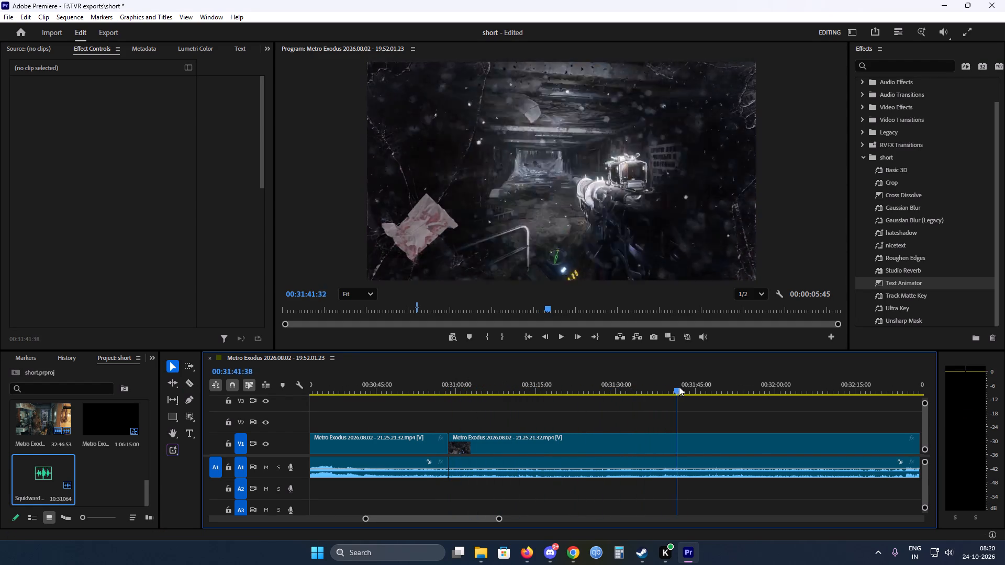
left_click_drag(679, 387, 813, 386)
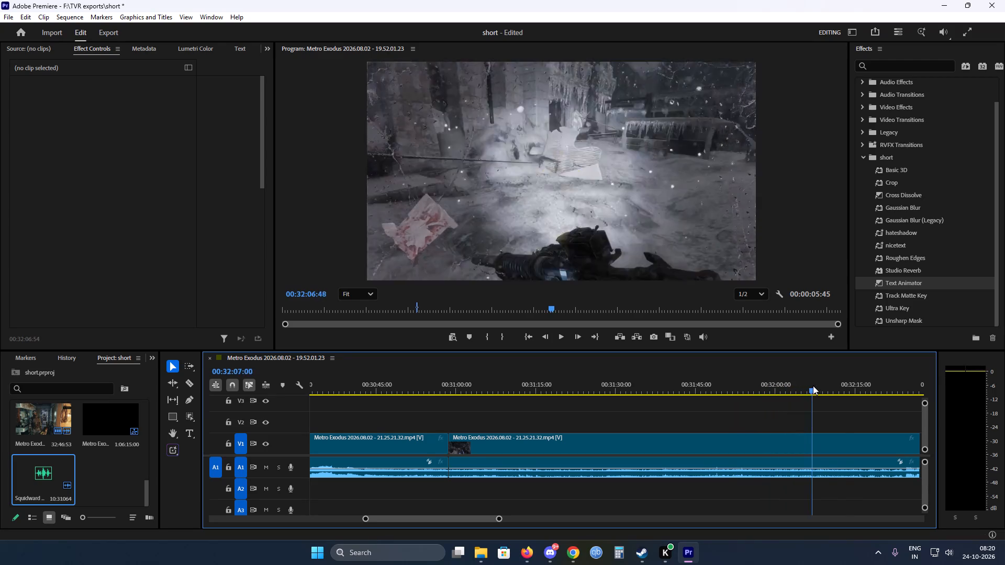
left_click_drag(813, 386, 846, 386)
key("space")
scroll(596, 434, "down", 9)
scroll(578, 431, "down", 16)
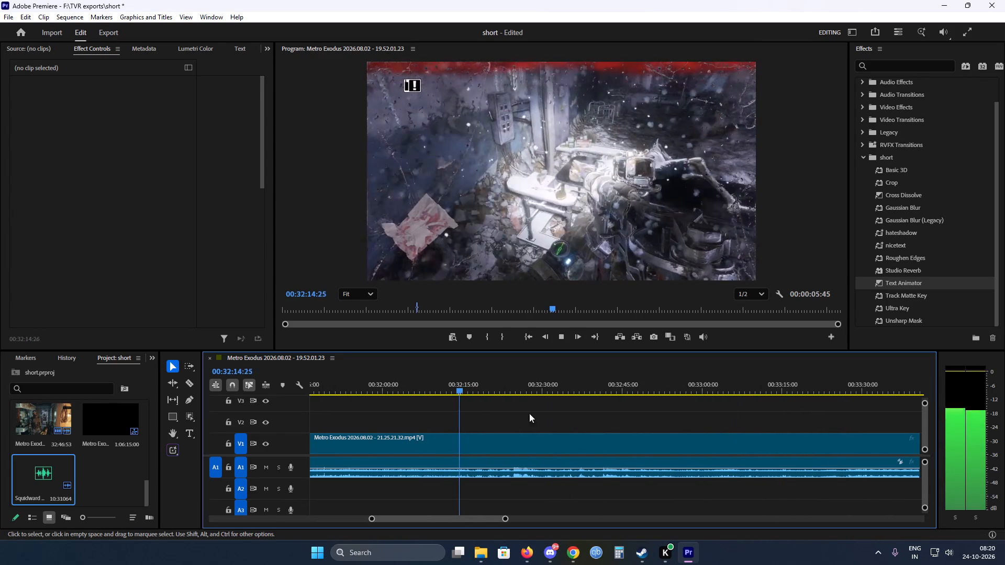
left_click_drag(465, 389, 515, 383)
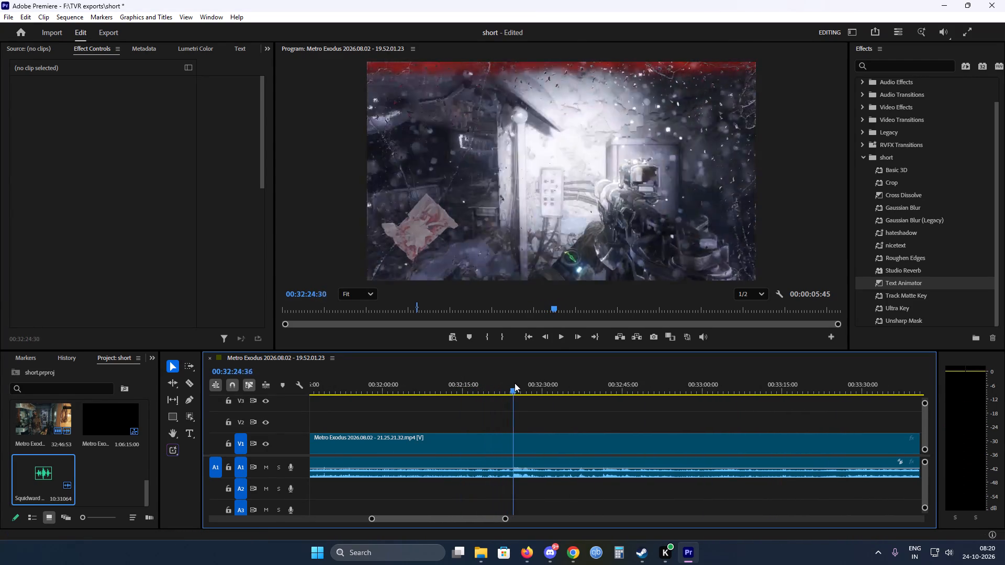
left_click_drag(515, 383, 566, 379)
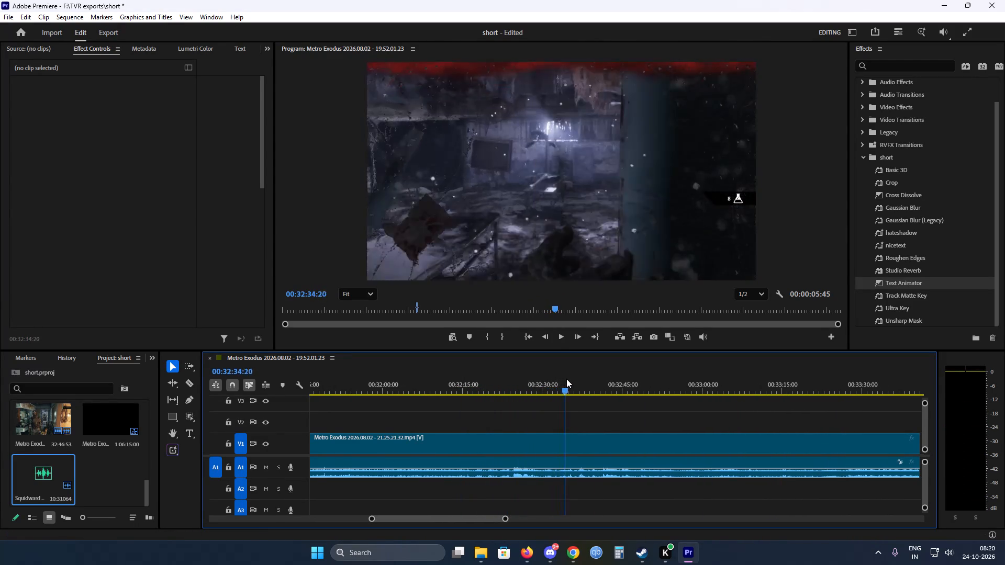
left_click_drag(566, 379, 564, 379)
key("c")
left_click(562, 437)
key("v")
Ripple delete the exploration segment on V1 between about 00:30:58:40 and 00:32:33:51, and save the project.
left_click(537, 440)
right_click(537, 440)
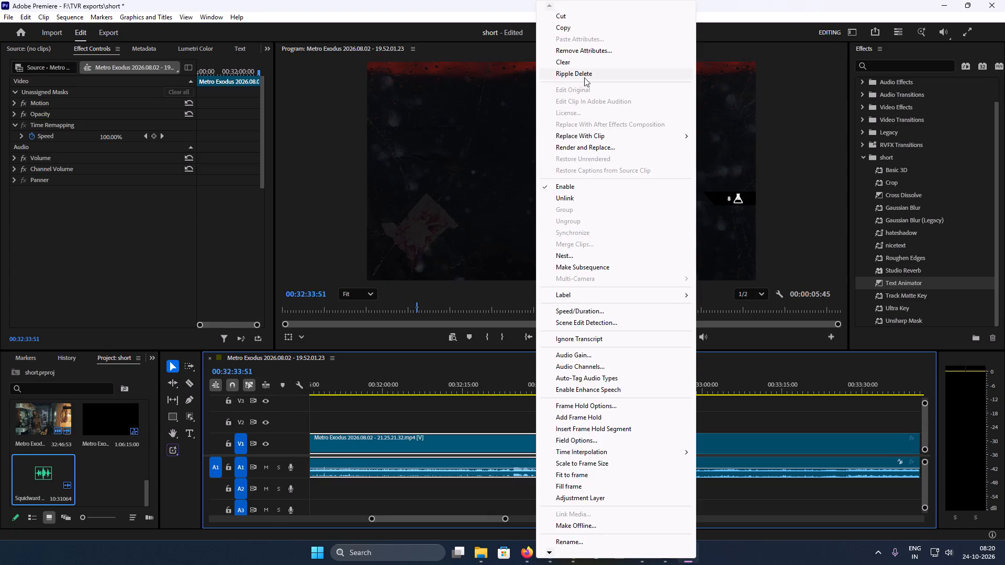
left_click(584, 77)
key("ctrl+s")
Apply the default video transition to the V1 cut at about 00:30:58 and play it back.
key("ctrl+d")
left_click(617, 390)
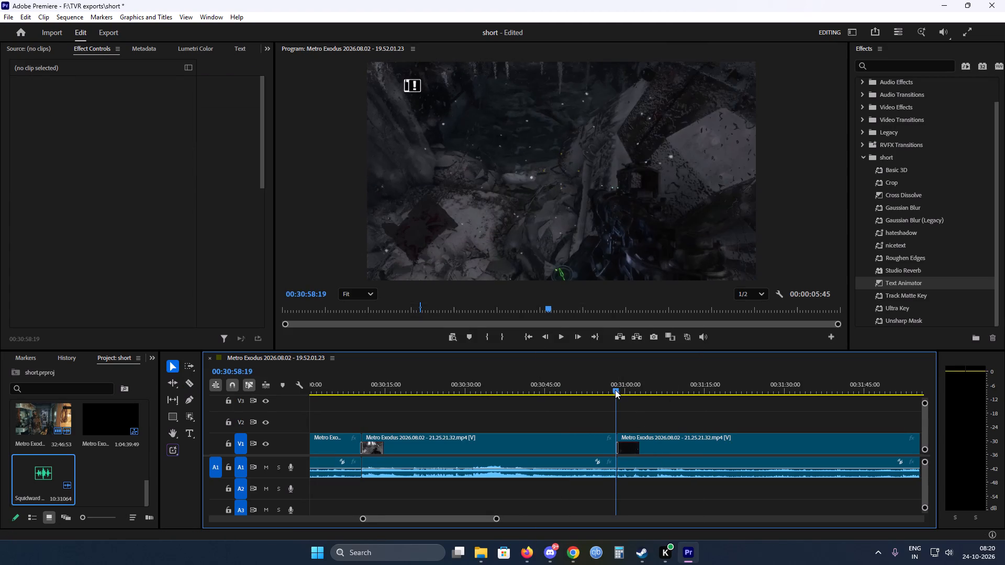
key("space")
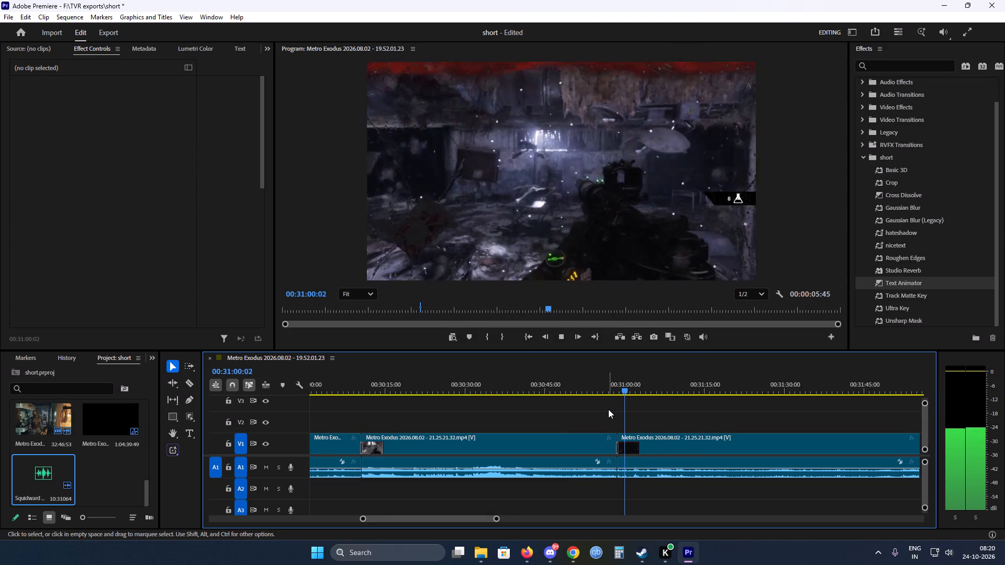
Play on into the dark room and split the 21.25.21.32 clip on V1 at about 00:31:03:50.
scroll(565, 434, "up", 2, "alt")
scroll(578, 431, "down", 6)
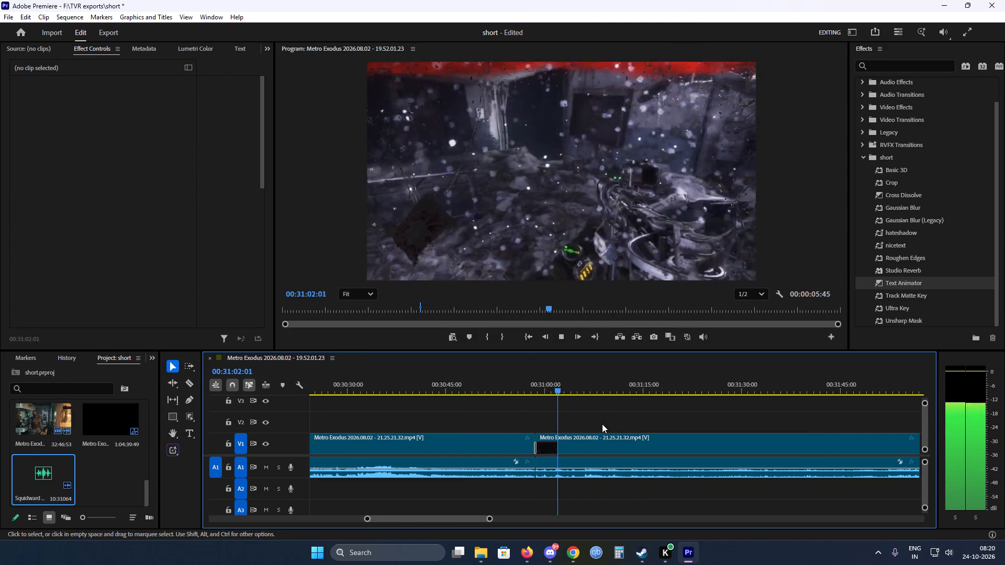
scroll(602, 424, "down", 5)
key("space")
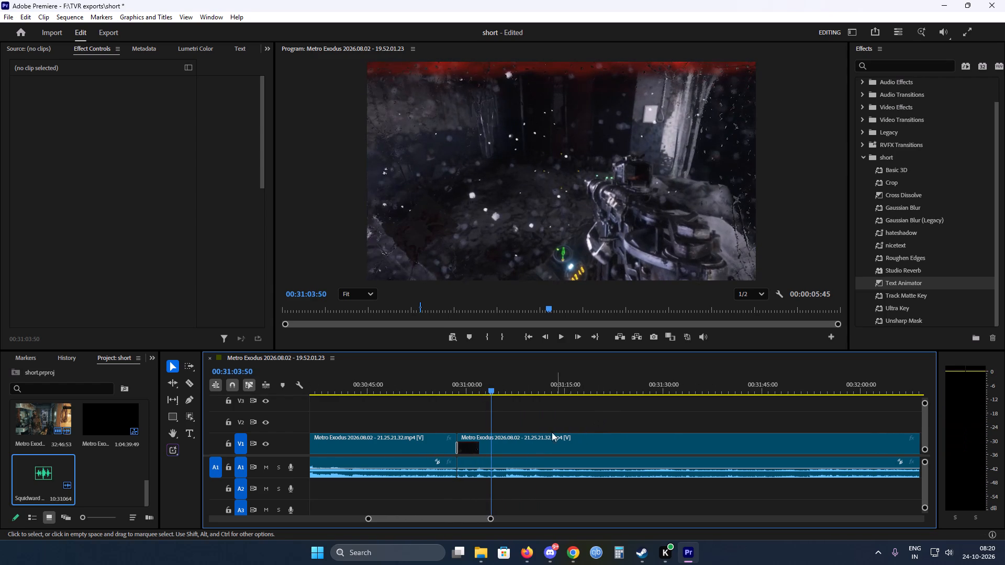
key("c")
left_click(493, 442)
key("v")
Scrub ahead to the skeleton room and split the 21.25.21.32 clip on V1 at about 00:31:13.
key("space")
left_click_drag(494, 388, 529, 385)
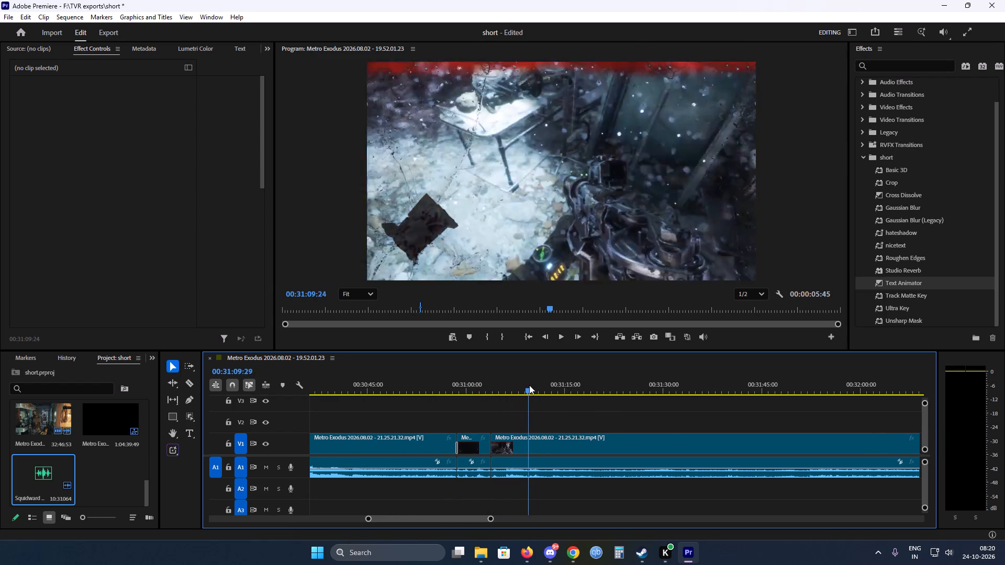
left_click_drag(529, 385, 550, 383)
key("space")
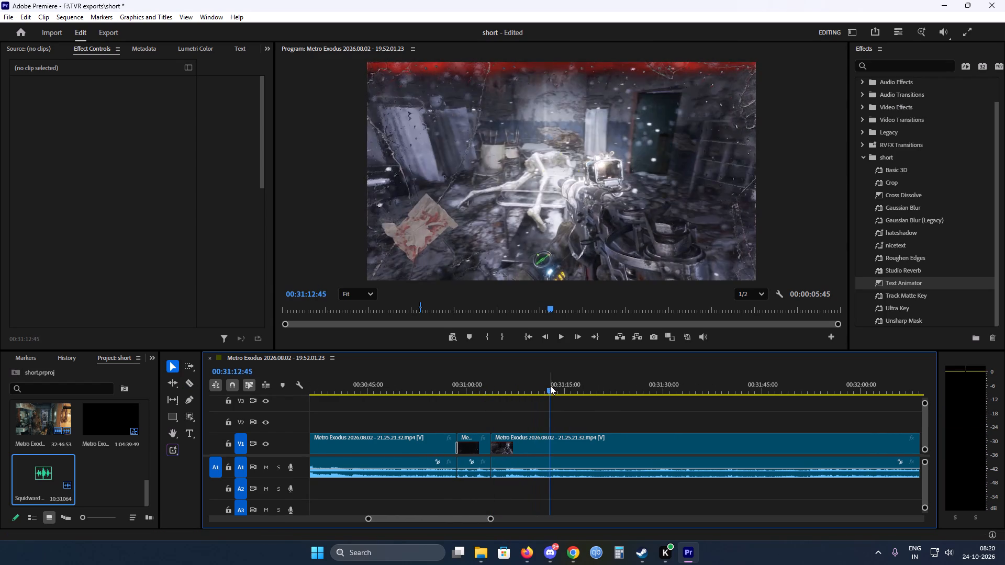
key("space")
key("c")
left_click(555, 445)
key("v")
Scrub ahead through the looted rooms and split the 21.25.21.32 clip on V1 at 00:32:35:35, in the doorway before the sunlit room.
key("space")
left_click_drag(557, 393, 656, 387)
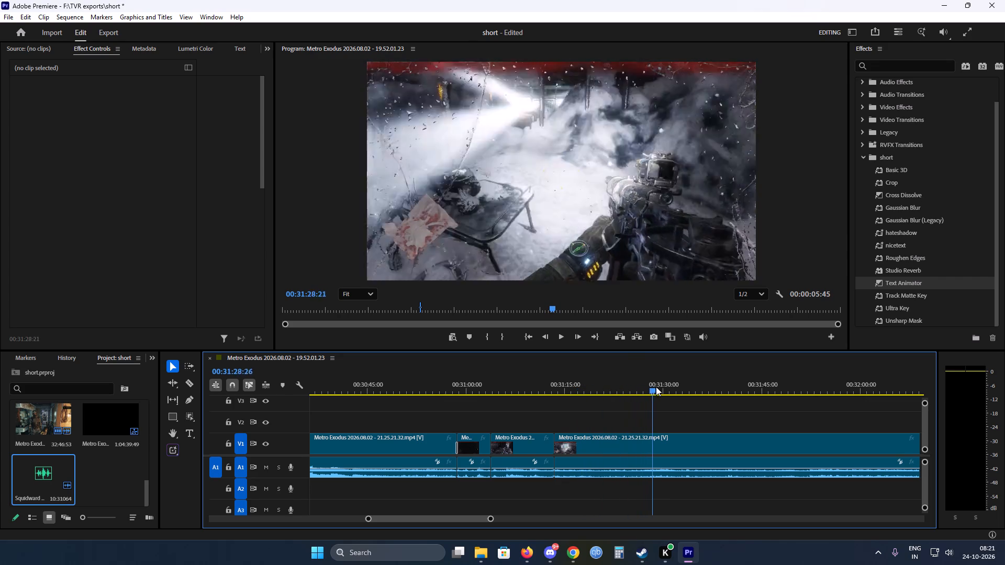
left_click_drag(656, 387, 818, 384)
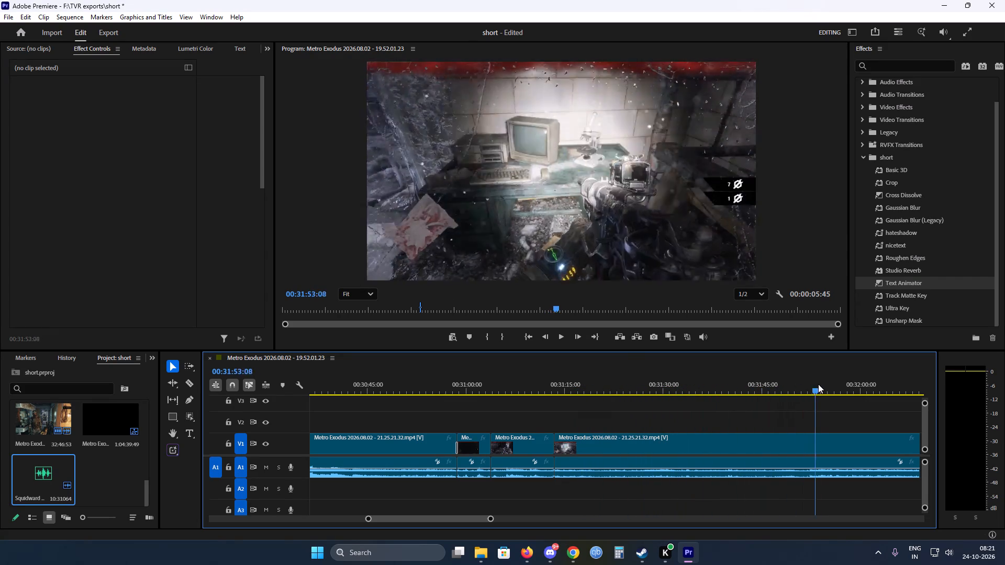
left_click_drag(818, 384, 871, 385)
key("space")
scroll(646, 422, "down", 9)
scroll(644, 423, "down", 12)
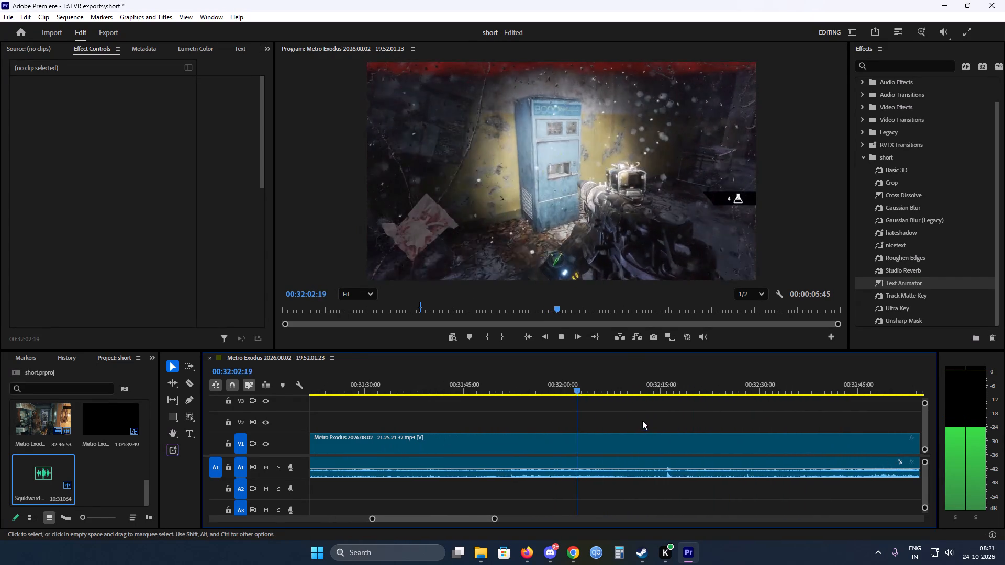
scroll(642, 420, "down", 3)
left_click_drag(506, 390, 541, 391)
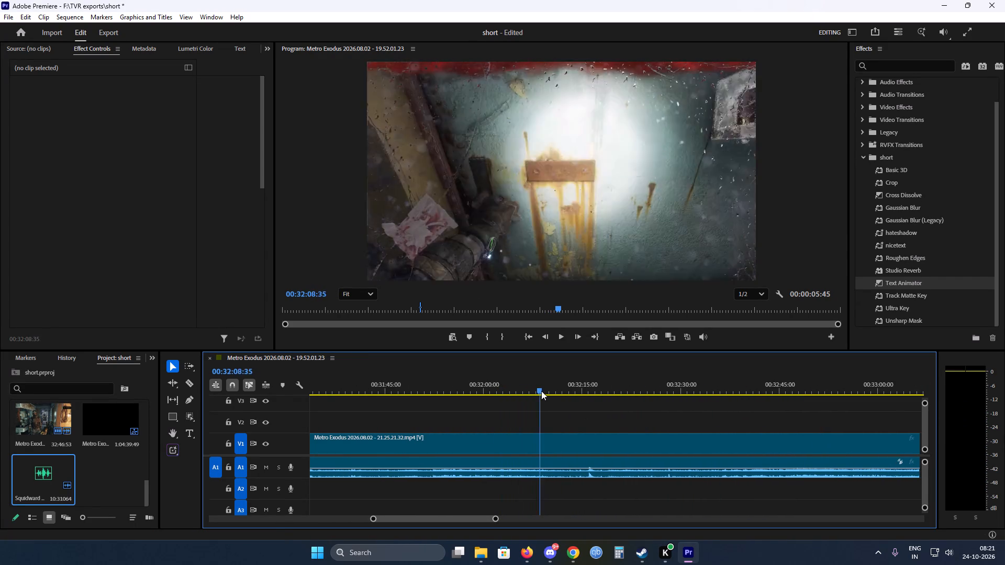
left_click_drag(541, 391, 599, 392)
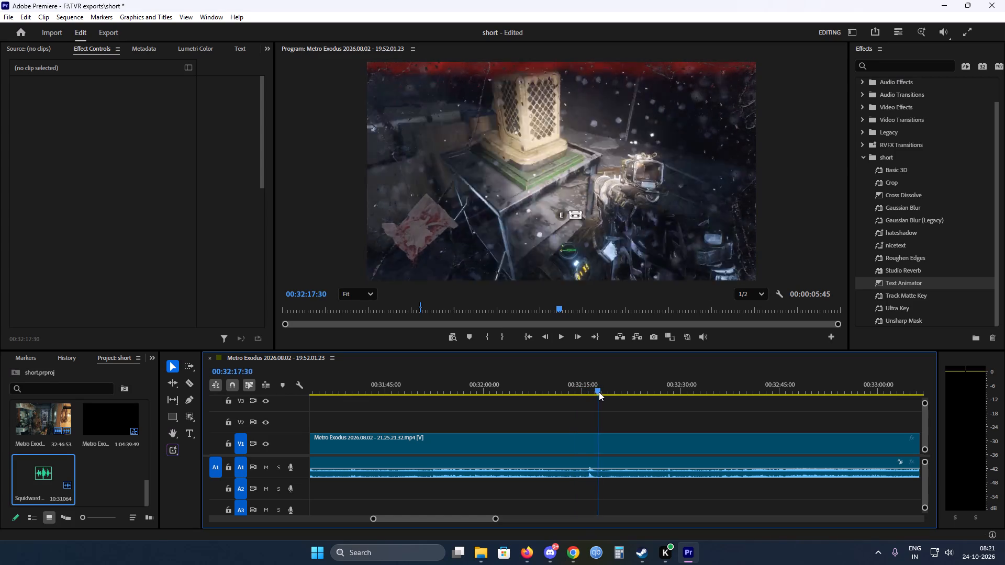
left_click_drag(599, 392, 730, 390)
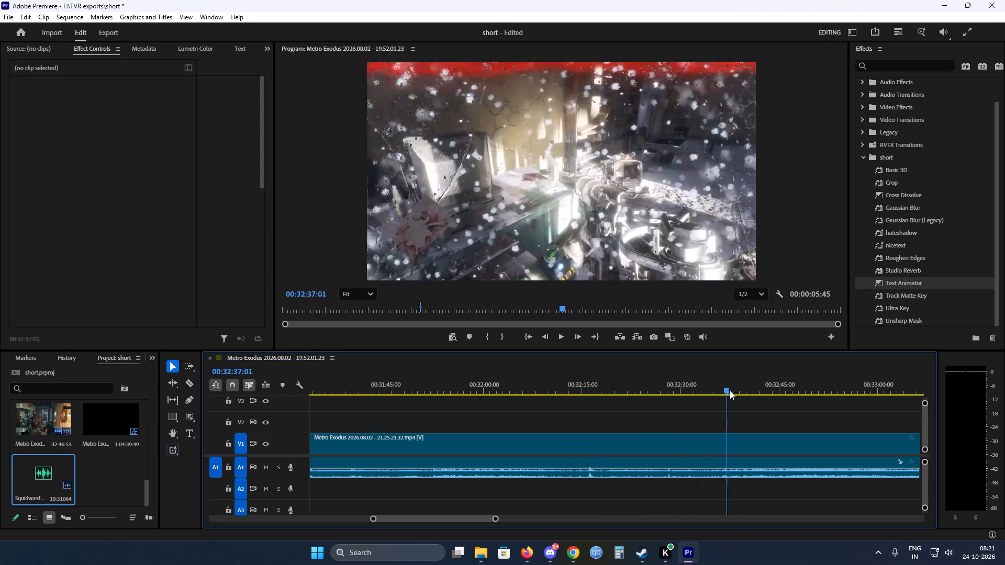
left_click_drag(730, 390, 858, 390)
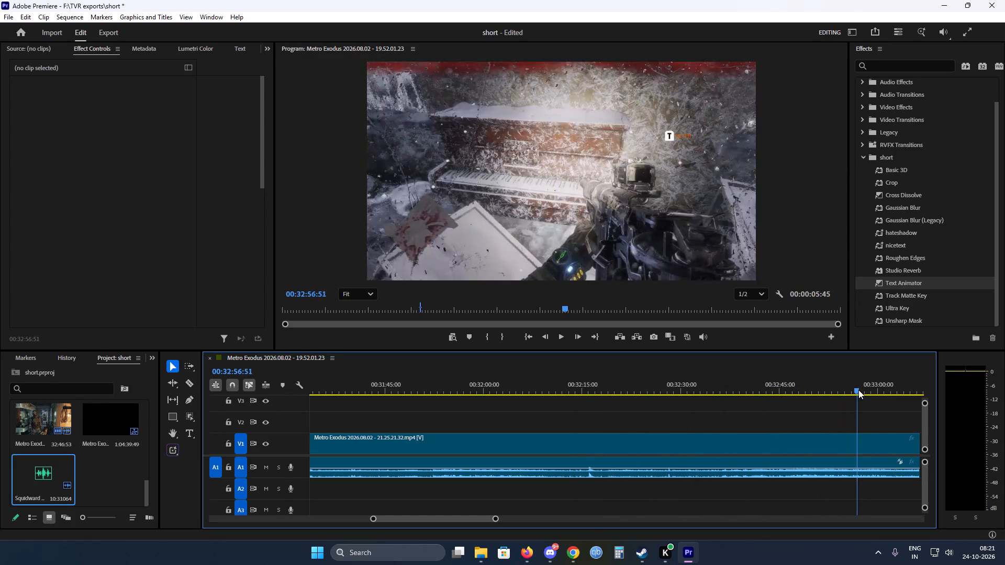
left_click_drag(858, 390, 774, 390)
key("space")
scroll(562, 422, "down", 13)
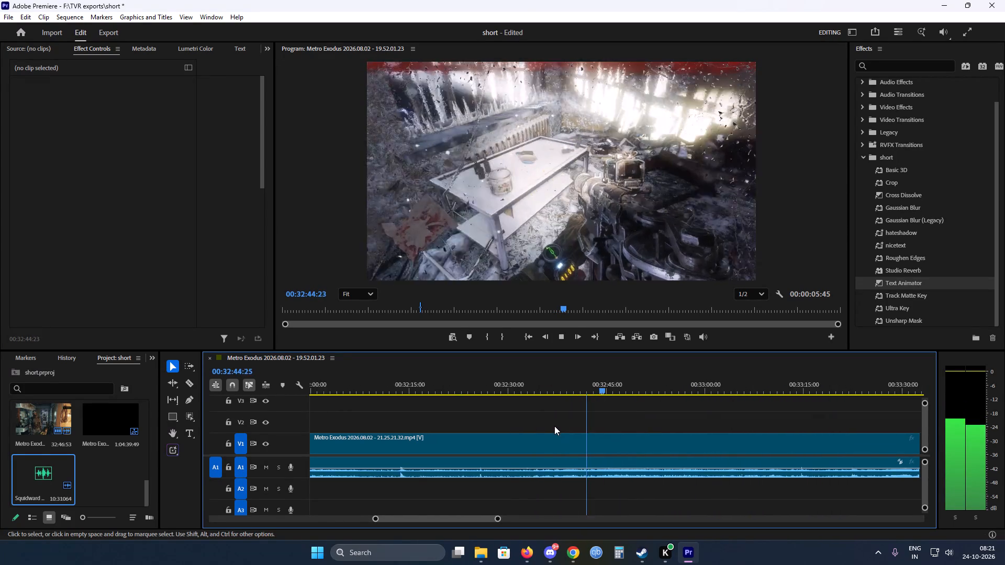
scroll(554, 426, "down", 10)
scroll(452, 437, "up", 6)
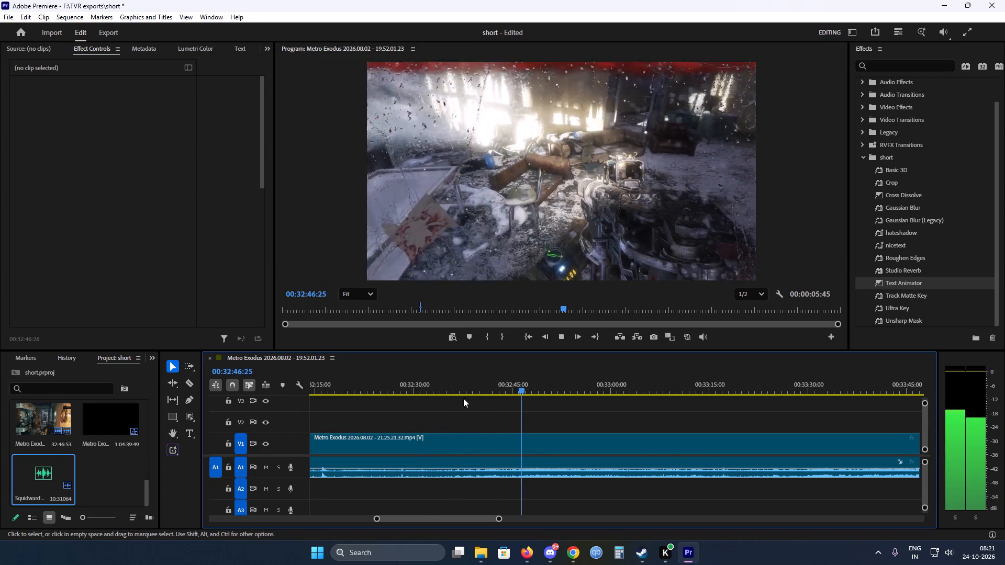
left_click(451, 388)
scroll(375, 434, "up", 3)
key("c")
left_click(498, 445)
key("v")
Ripple delete the looting segment on V1 between about 00:31:13 and 00:32:35:35, and save the project.
left_click(461, 442)
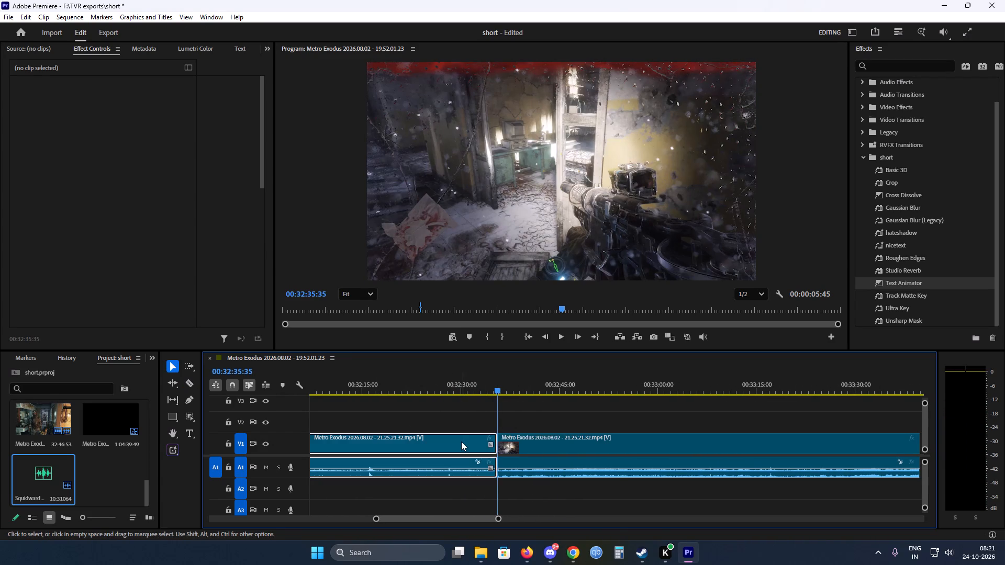
right_click(461, 442)
left_click(505, 72)
key("ctrl+s")
Apply the default video transition to the V1 cut at about 00:31:13 and play it back.
key("ctrl+d")
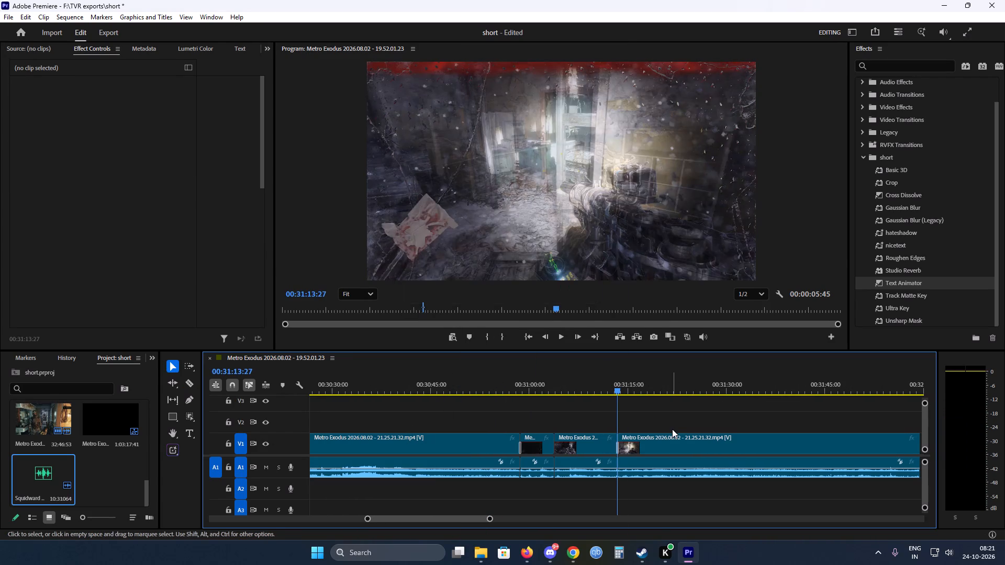
key("space")
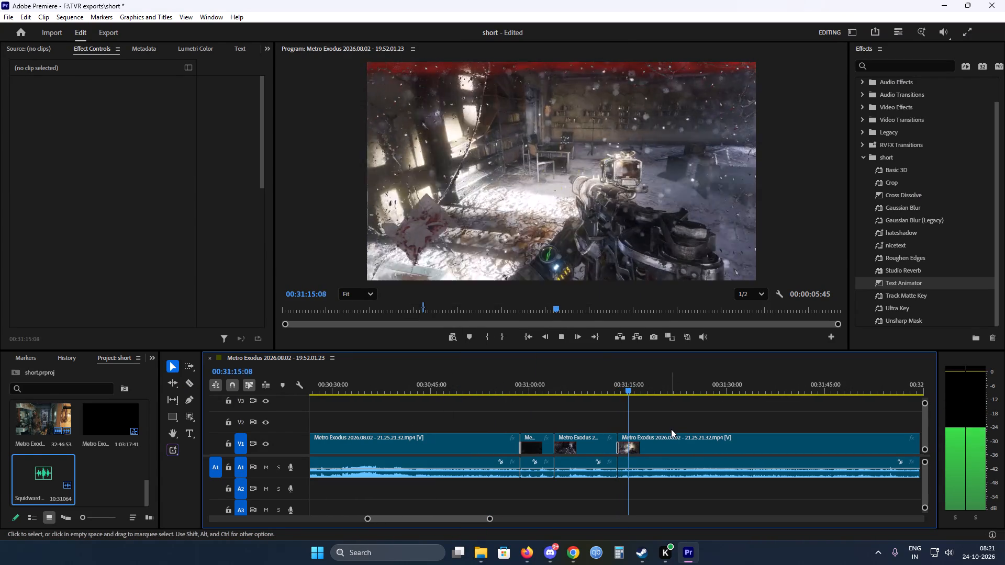
Play on through the piano room and split the 21.25.21.32 clip on V1 at about 00:31:32.
scroll(628, 432, "down", 9)
scroll(575, 422, "down", 2)
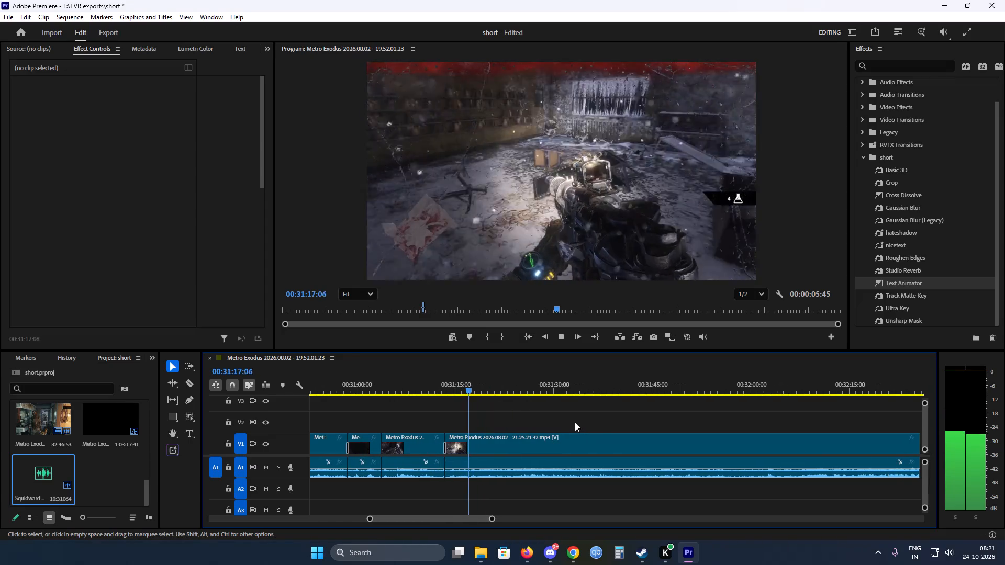
scroll(575, 422, "down", 7)
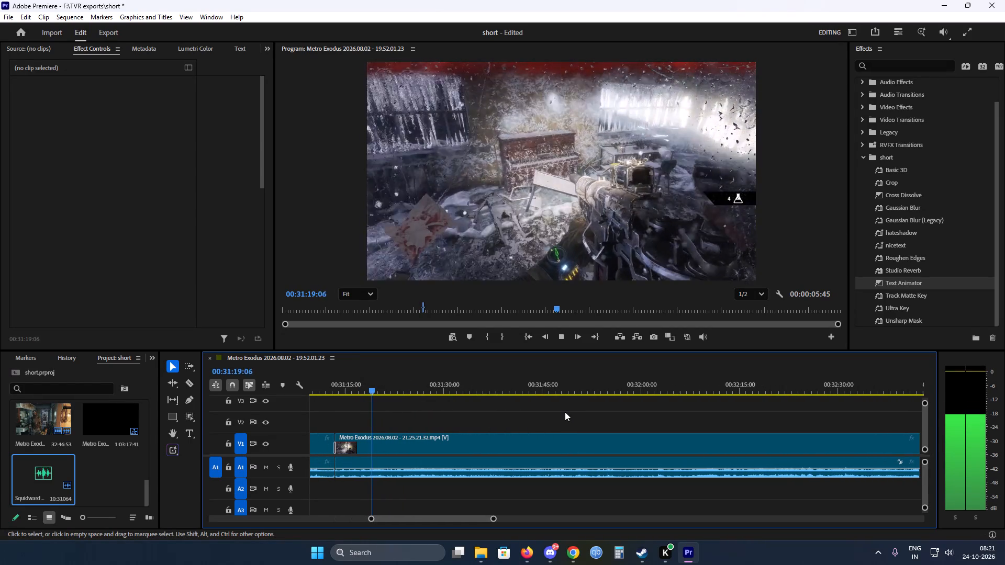
scroll(565, 412, "down", 2)
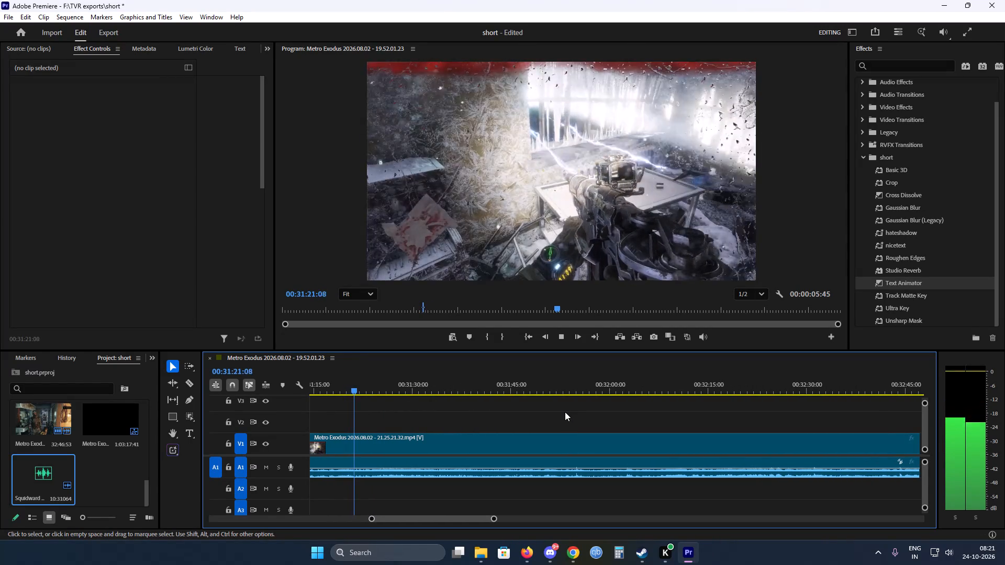
scroll(564, 412, "down", 8)
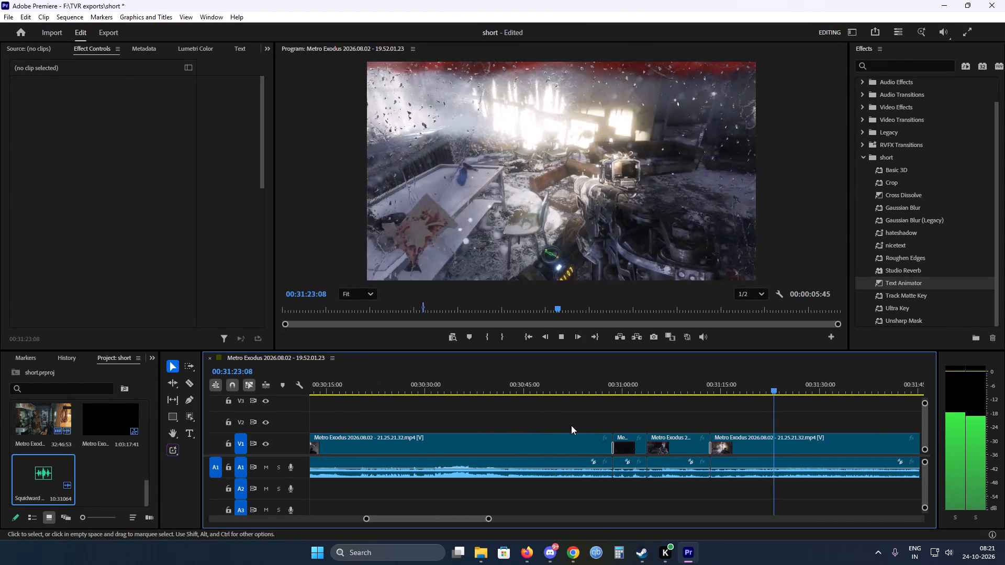
scroll(572, 425, "down", 16)
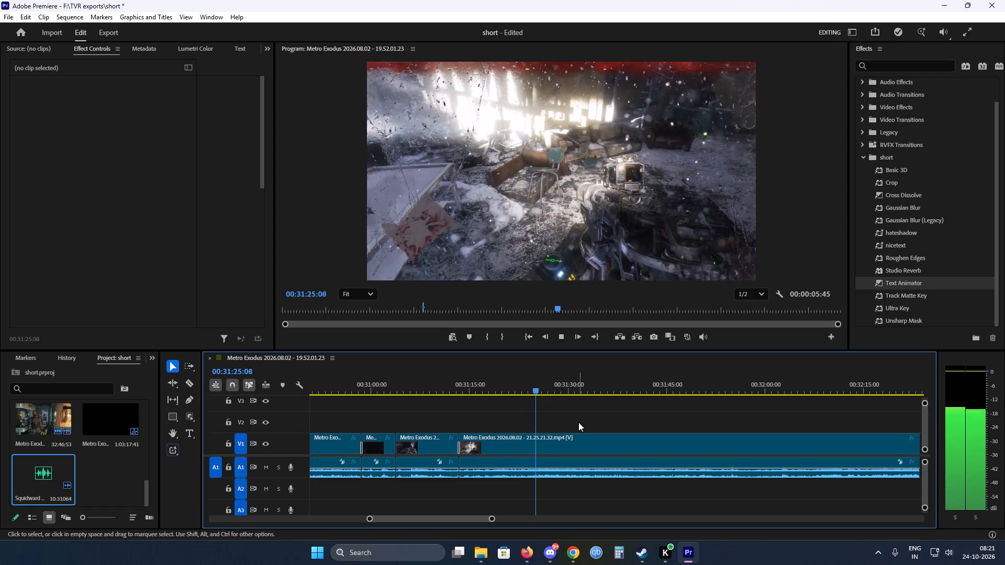
left_click_drag(549, 389, 553, 389)
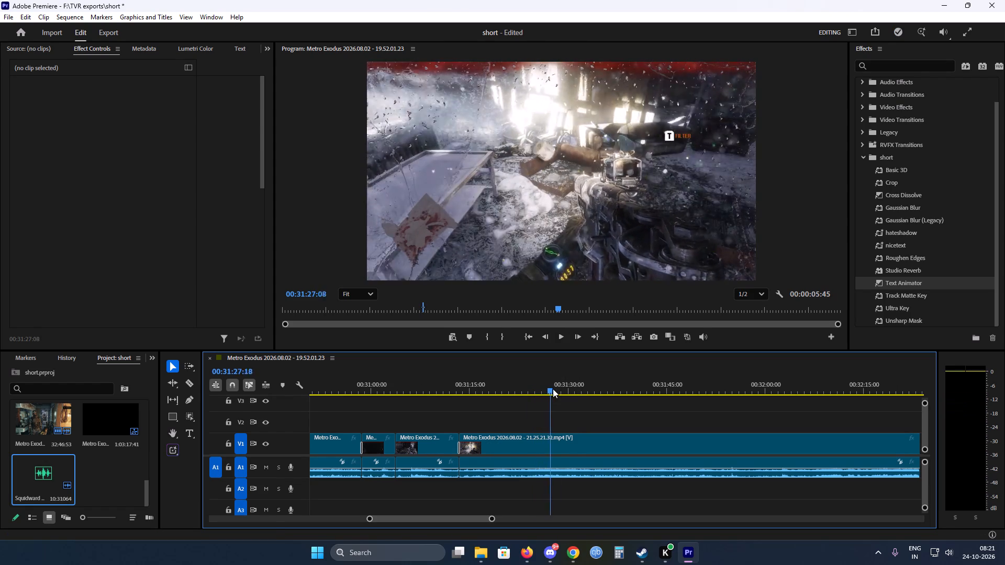
left_click_drag(553, 389, 576, 388)
key("space")
key("c")
left_click(583, 440)
key("v")
key("space")
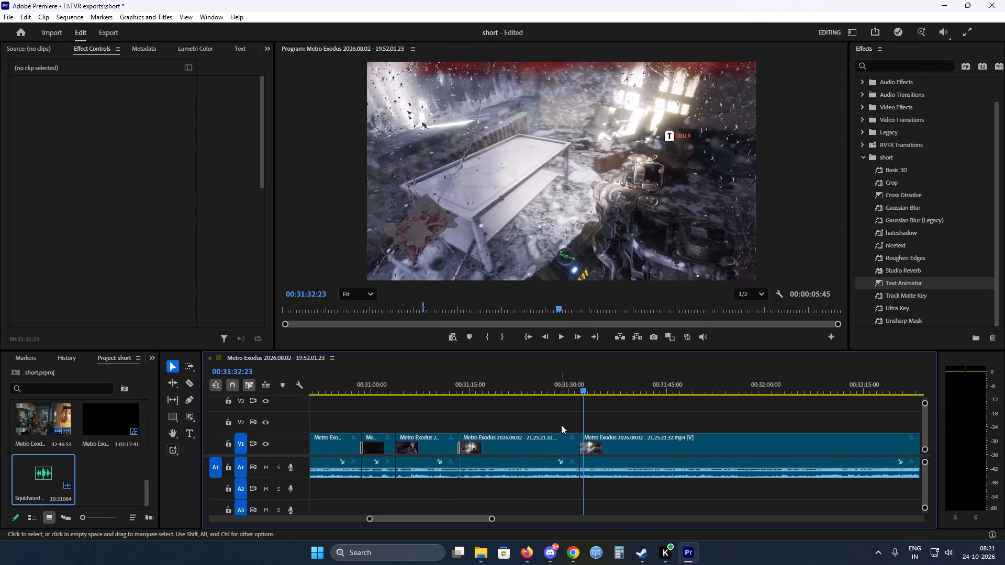
Scrub ahead to the icicle shot before the beast encounter and split the 21.25.21.32 clip on V1 at 00:32:02:16.
scroll(562, 425, "down", 9)
left_click_drag(443, 386, 722, 398)
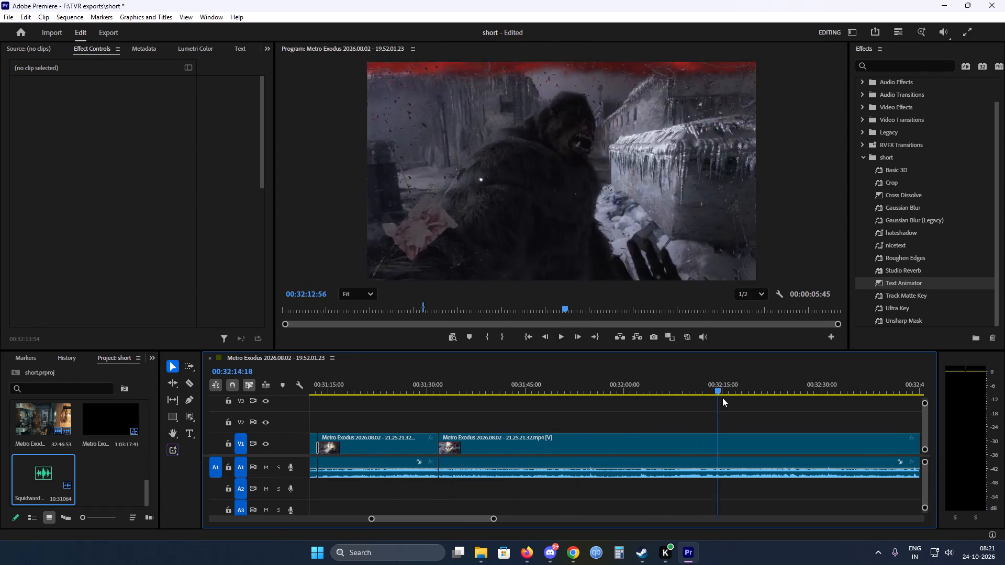
left_click_drag(722, 398, 637, 391)
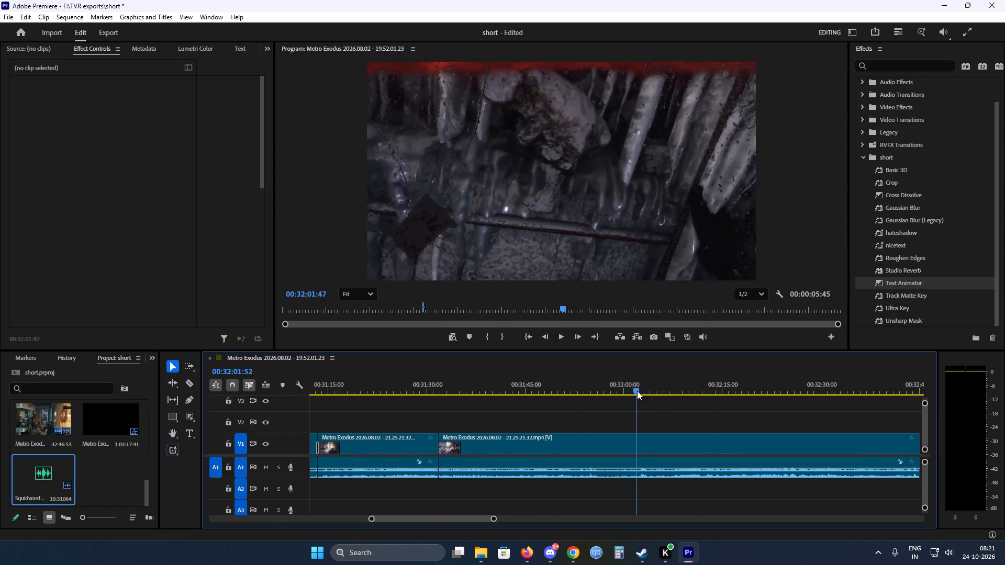
left_click_drag(637, 391, 640, 390)
key("c")
left_click(639, 439)
key("v")
Ripple delete the segment on V1 between about 00:31:32 and 00:32:02:16, and save the project.
left_click(608, 441)
right_click(608, 441)
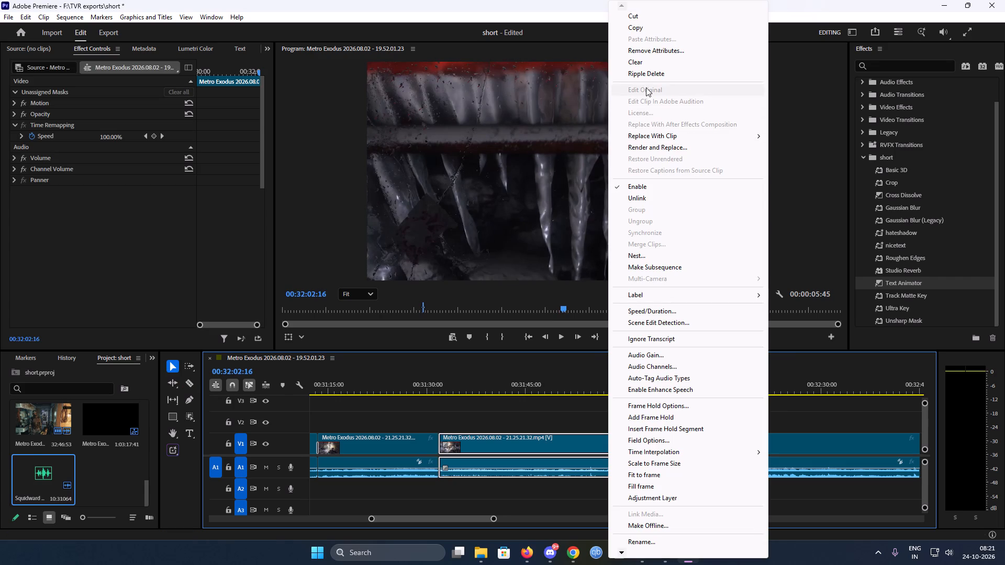
left_click(645, 74)
key("ctrl+s")
Apply the default video transition to the V1 cut at about 00:31:32 and play it back.
key("ctrl+d")
left_click(439, 391)
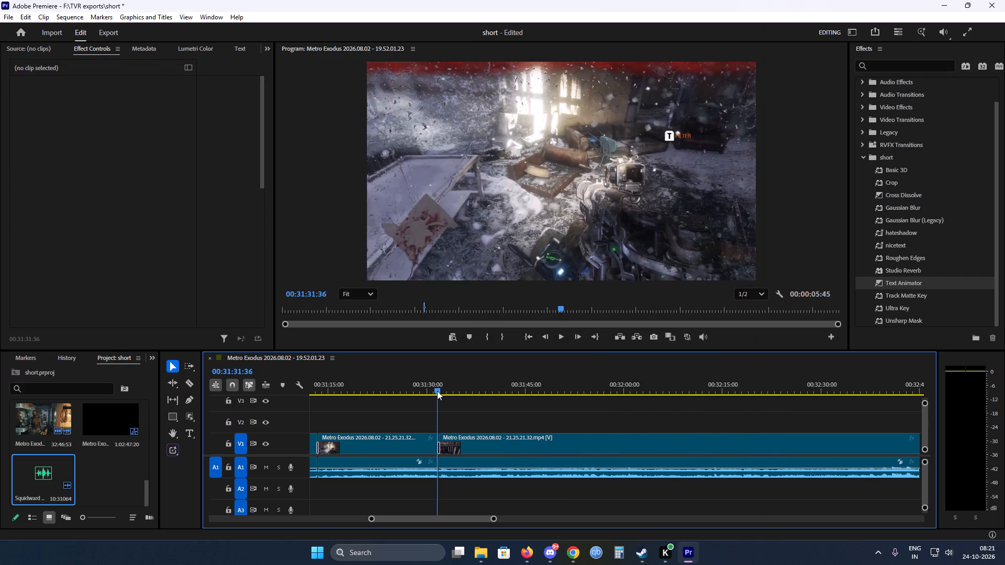
key("space")
Review the beast attack and the dark room after it, and split the 21.25.21.32 clip on V1 at about 00:32:33.
scroll(432, 430, "up", 3, "alt")
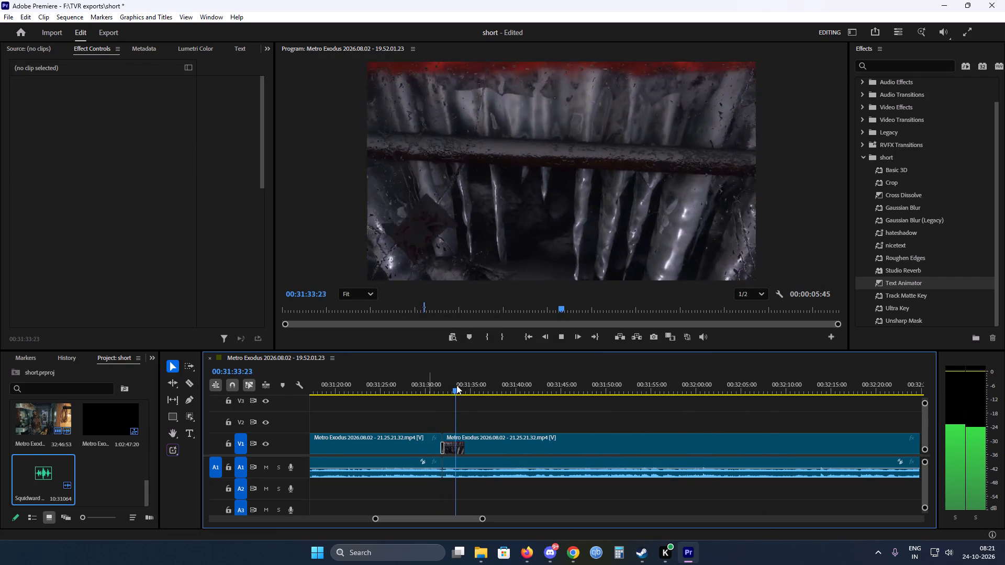
left_click_drag(455, 385, 610, 391)
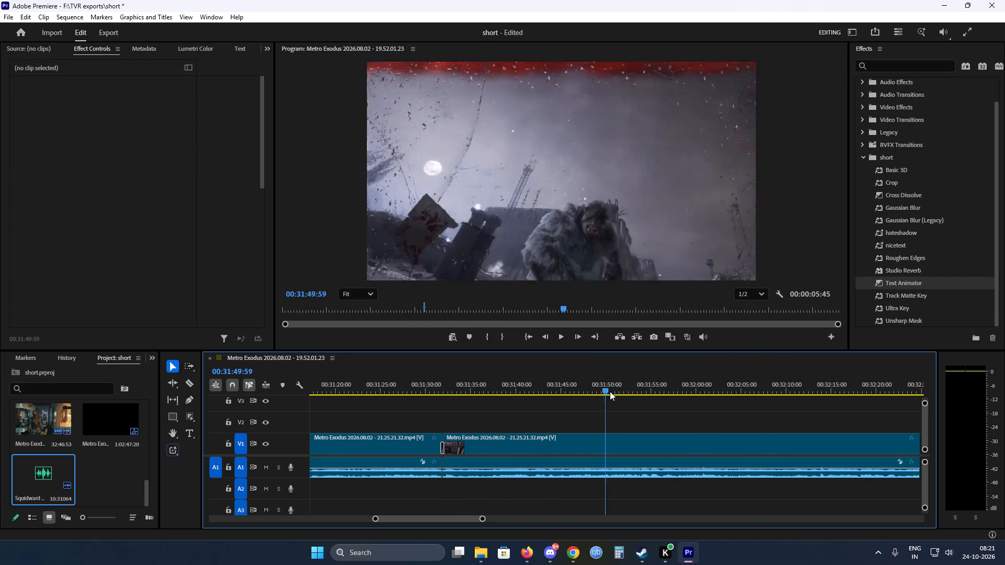
left_click_drag(610, 391, 723, 396)
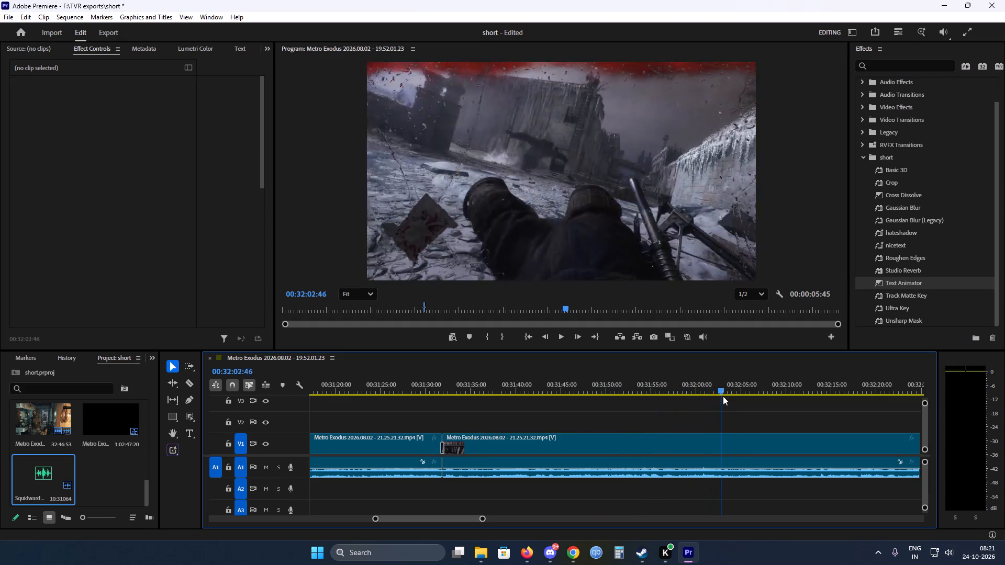
left_click_drag(723, 396, 748, 395)
key("space")
scroll(559, 438, "down", 17)
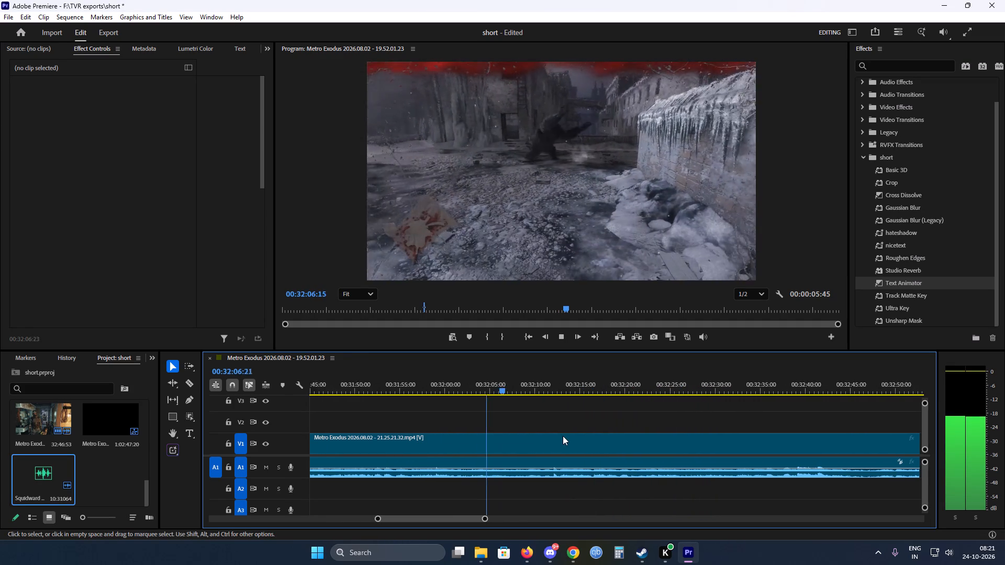
left_click_drag(501, 390, 548, 391)
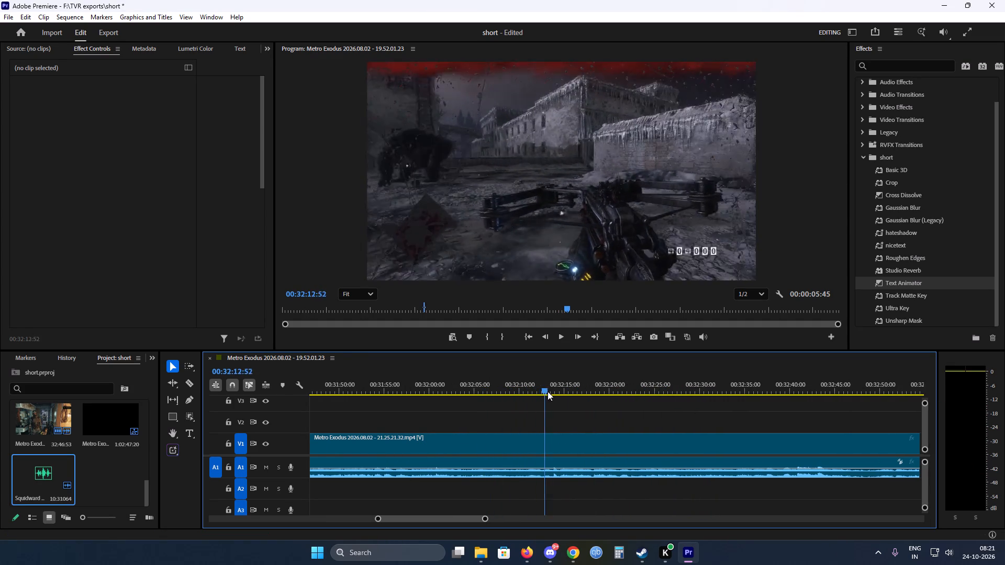
left_click_drag(548, 391, 606, 391)
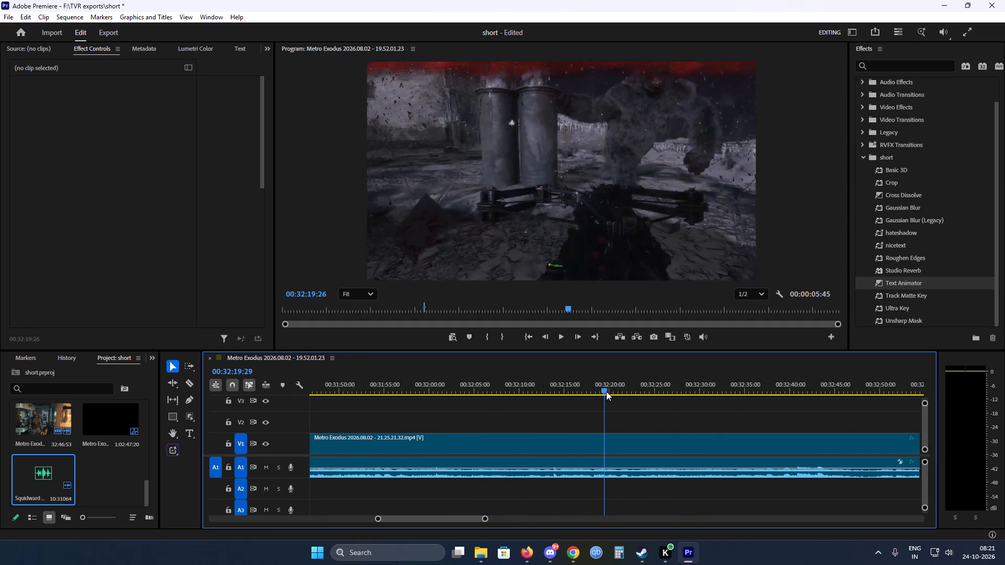
left_click_drag(606, 391, 662, 390)
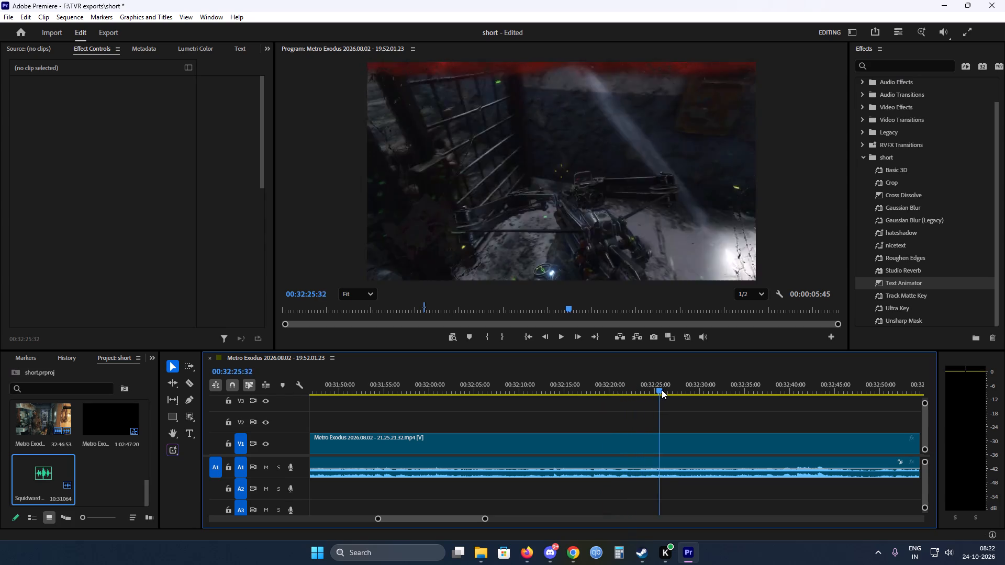
left_click_drag(662, 390, 668, 389)
key("space")
scroll(601, 414, "down", 12)
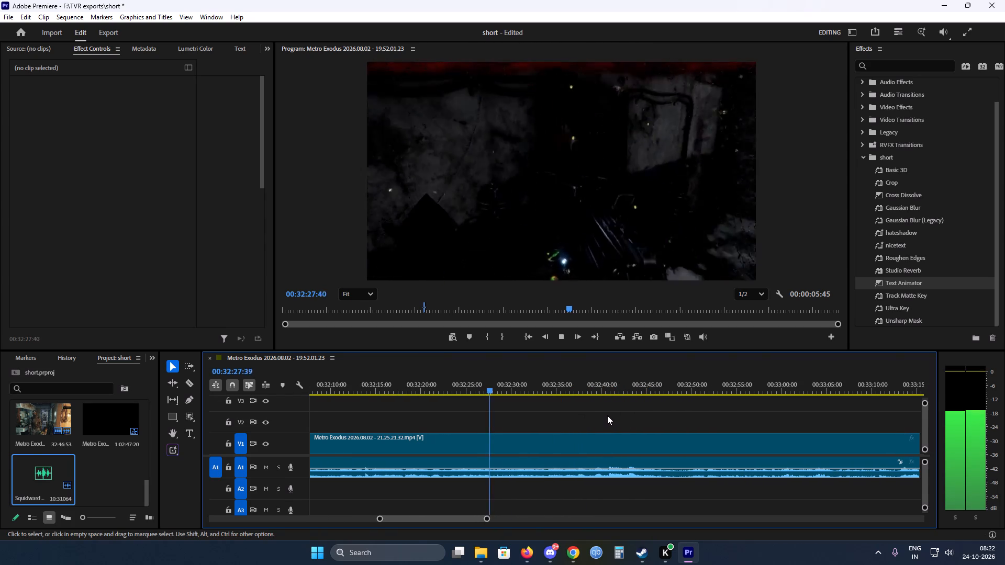
scroll(607, 415, "down", 7)
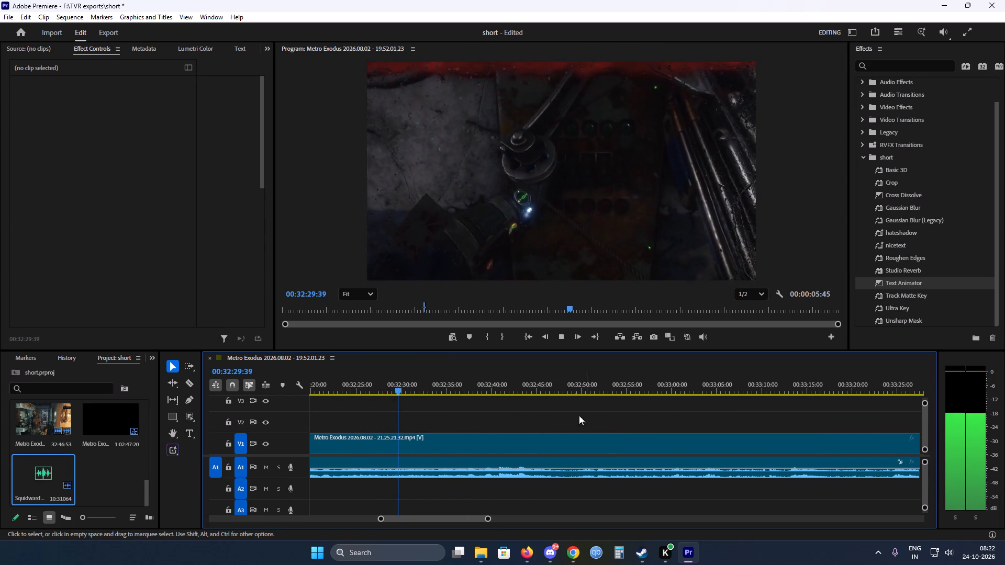
scroll(403, 431, "up", 4)
left_click_drag(474, 388, 493, 387)
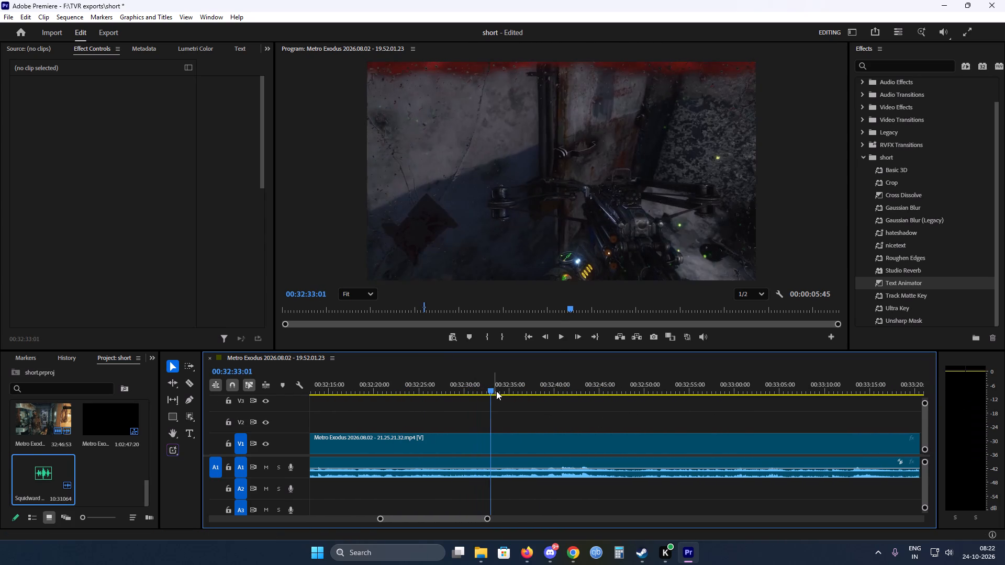
key("space")
key("c")
left_click(497, 437)
key("v")
Review the 21.25.21.32 footage after the 00:32:33 cut, through the dark rooms and snowy exterior, up to about 00:34:00.
left_click_drag(504, 388, 540, 388)
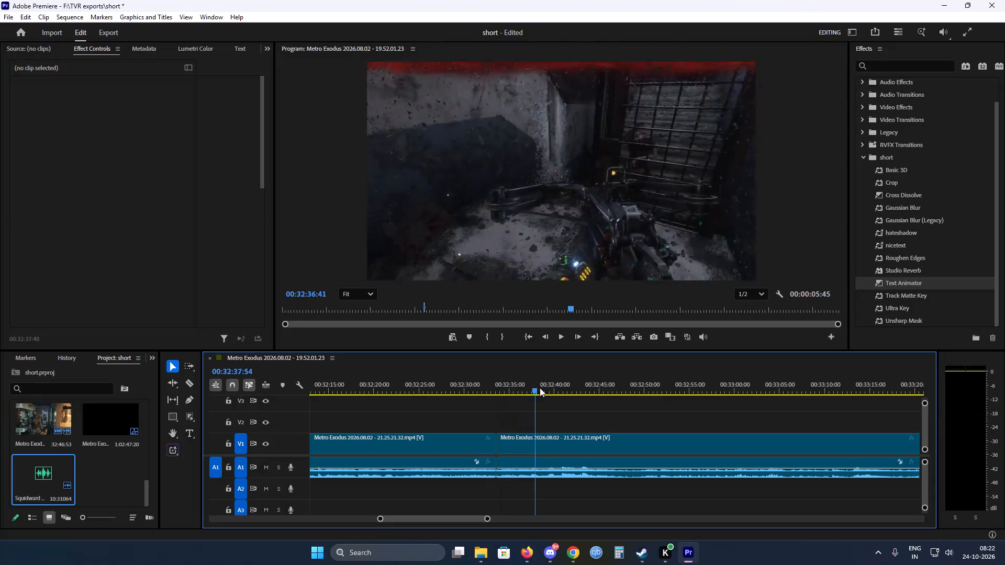
left_click_drag(540, 388, 750, 381)
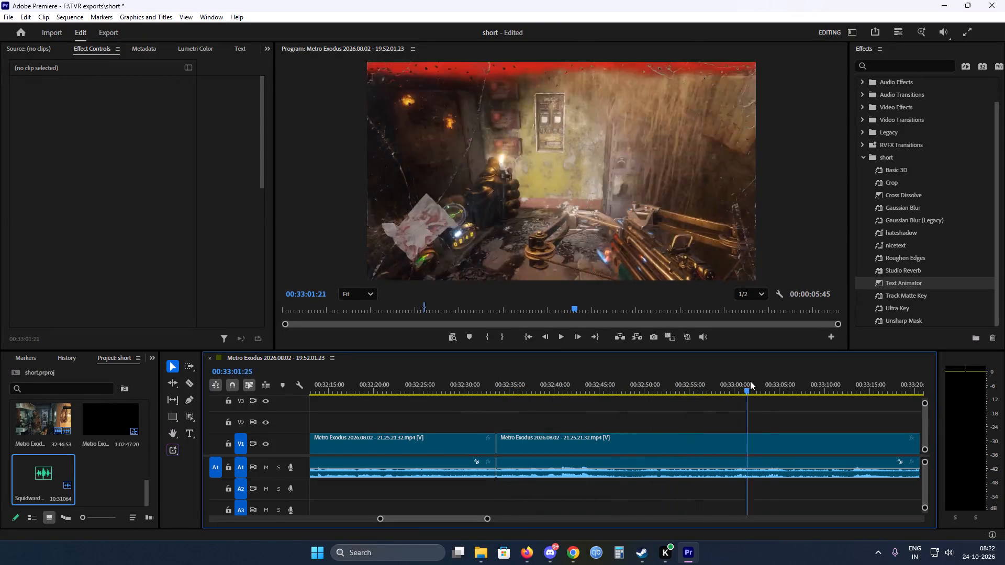
left_click_drag(750, 381, 834, 376)
key("space")
scroll(516, 426, "down", 19)
scroll(523, 426, "down", 7)
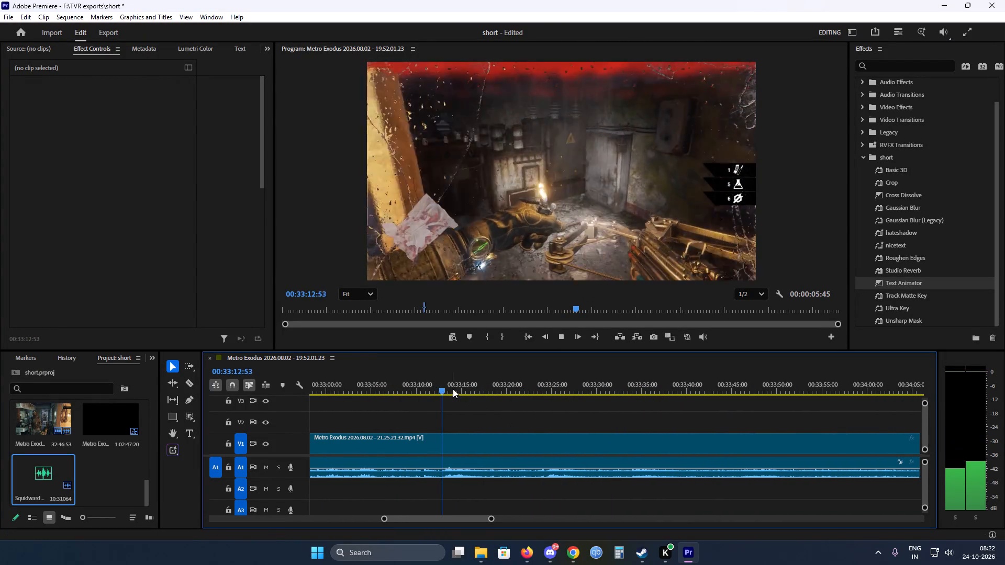
left_click_drag(448, 387, 509, 384)
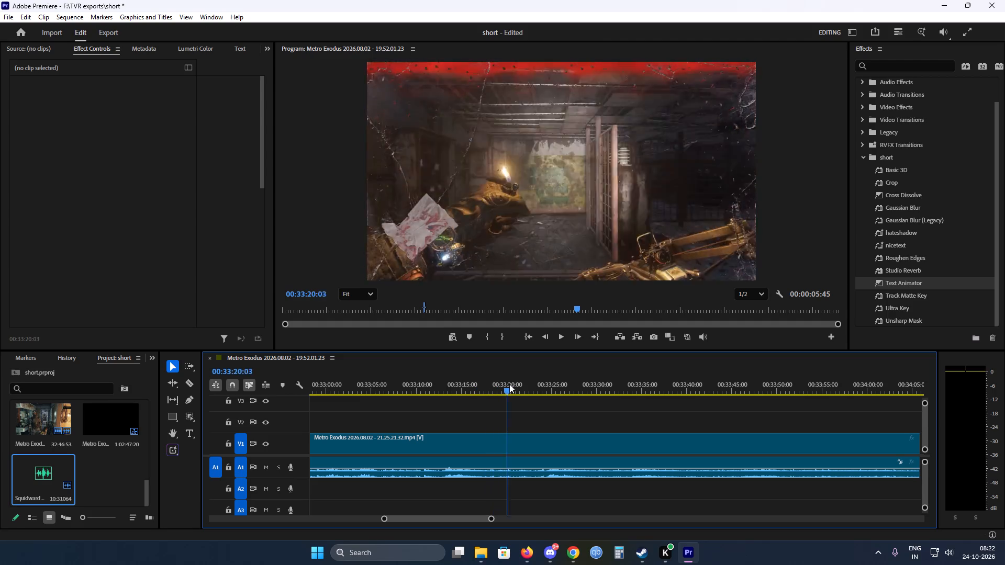
left_click_drag(509, 384, 599, 376)
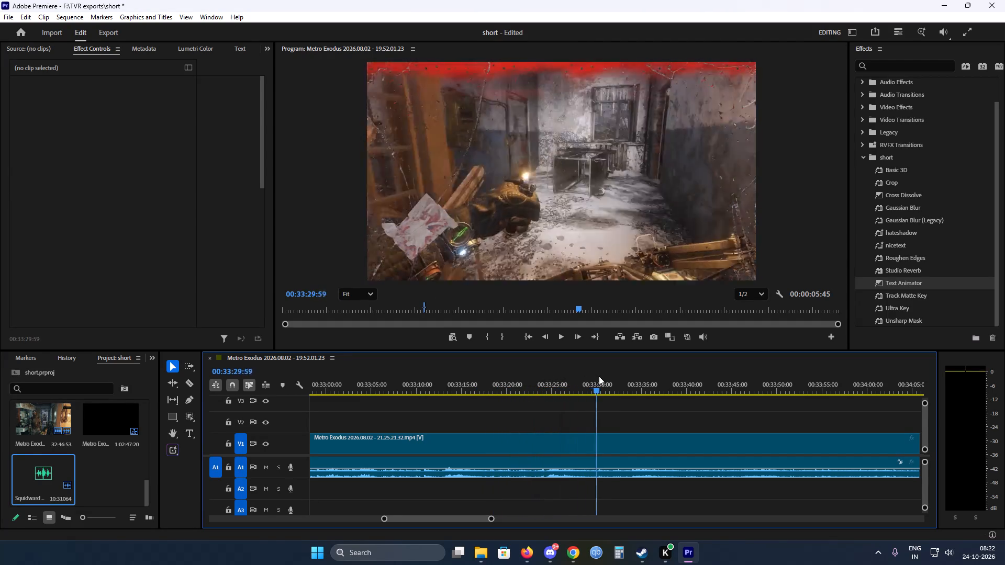
left_click_drag(599, 376, 686, 371)
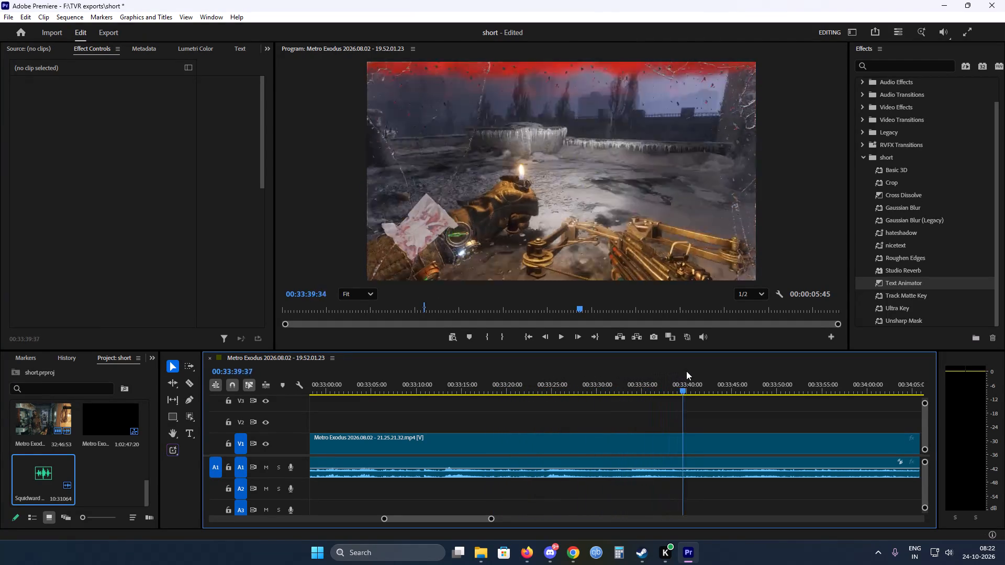
left_click_drag(686, 371, 805, 368)
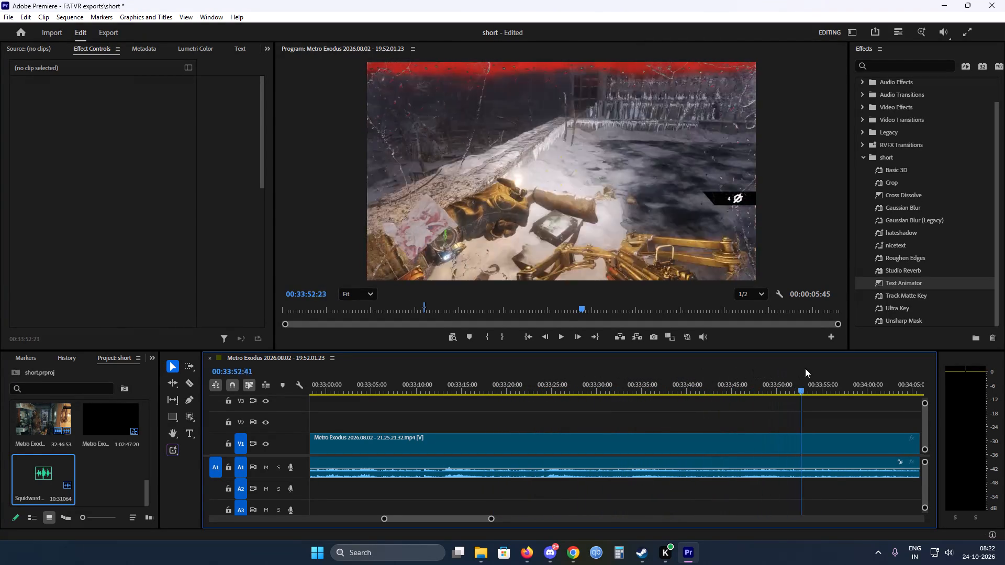
left_click_drag(805, 368, 867, 366)
key("space")
scroll(535, 421, "down", 17)
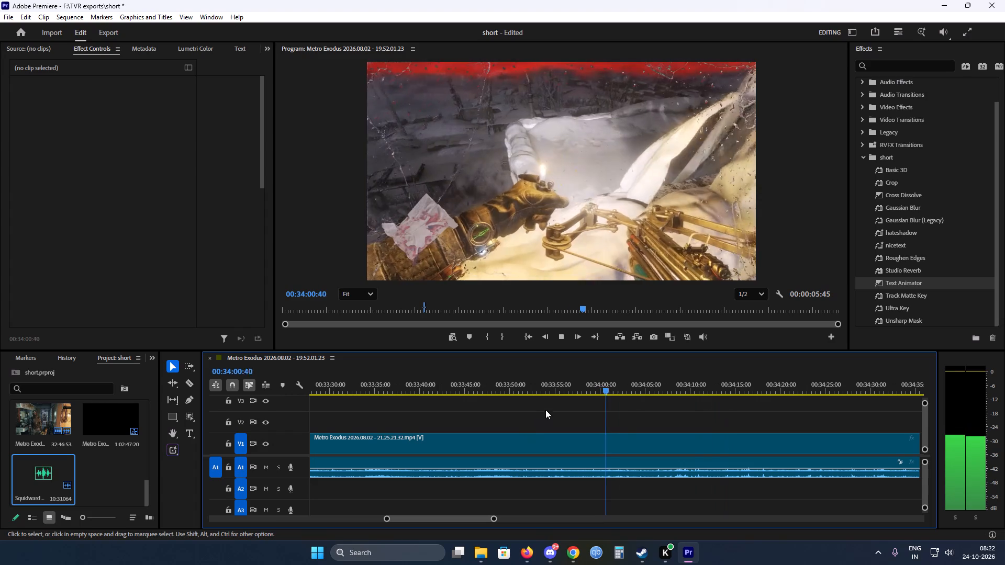
Scrub ahead to the open fuse box shot and split the 21.25.21.32 clip on V1 at 00:35:21:59.
left_click_drag(617, 390, 752, 382)
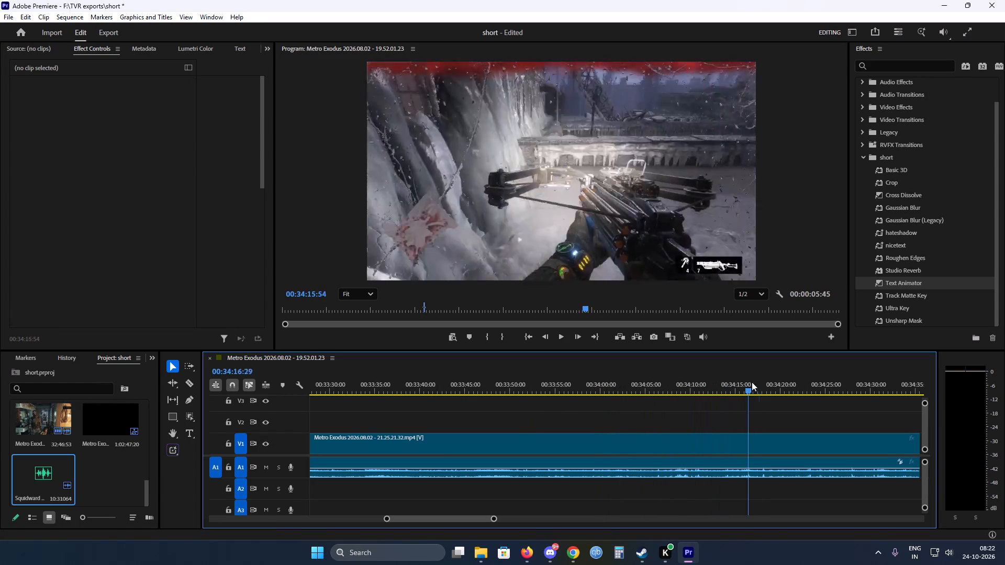
left_click_drag(752, 382, 857, 378)
key("space")
scroll(629, 410, "down", 9)
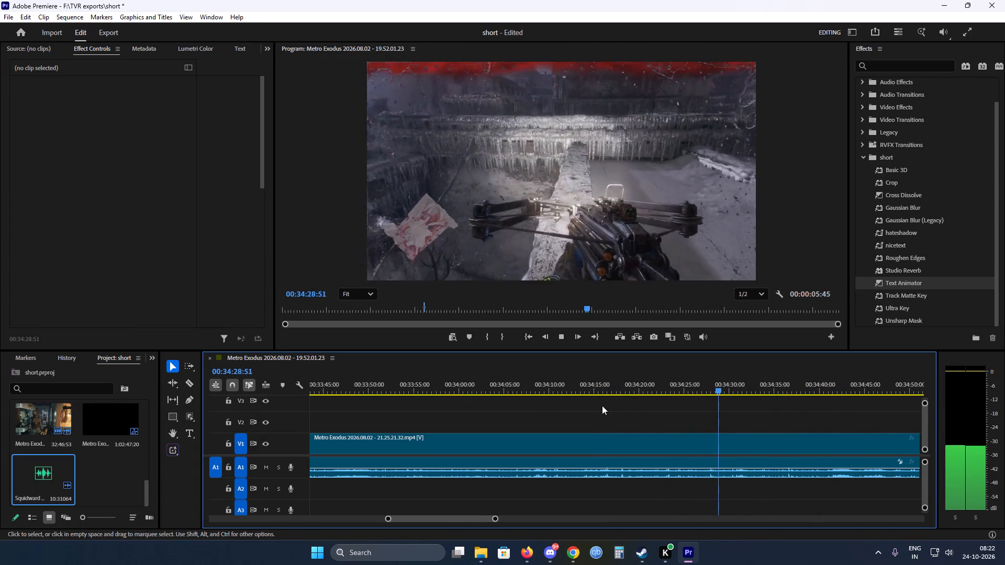
scroll(602, 405, "down", 9)
scroll(559, 413, "down", 9)
left_click_drag(452, 389, 474, 387)
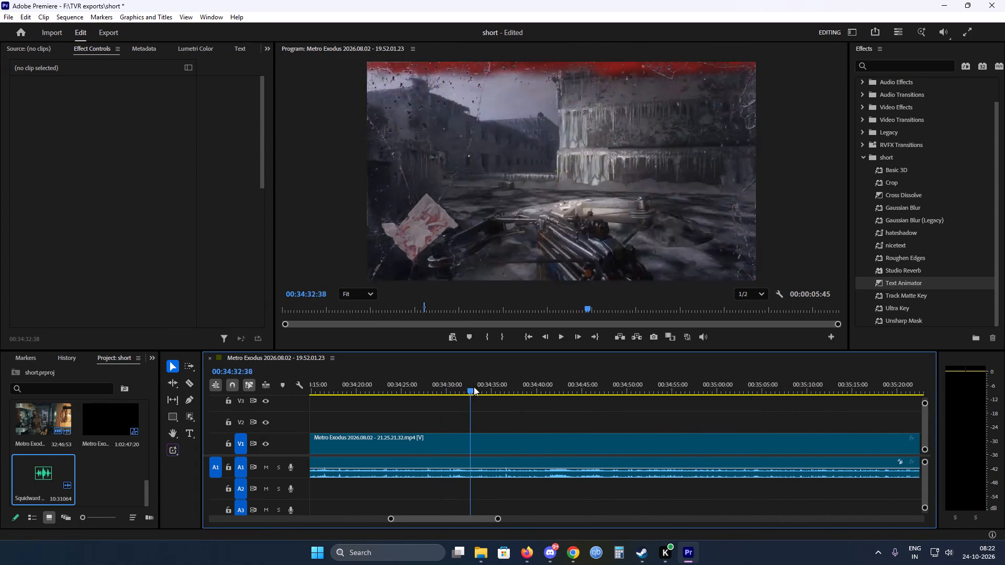
left_click_drag(474, 387, 591, 380)
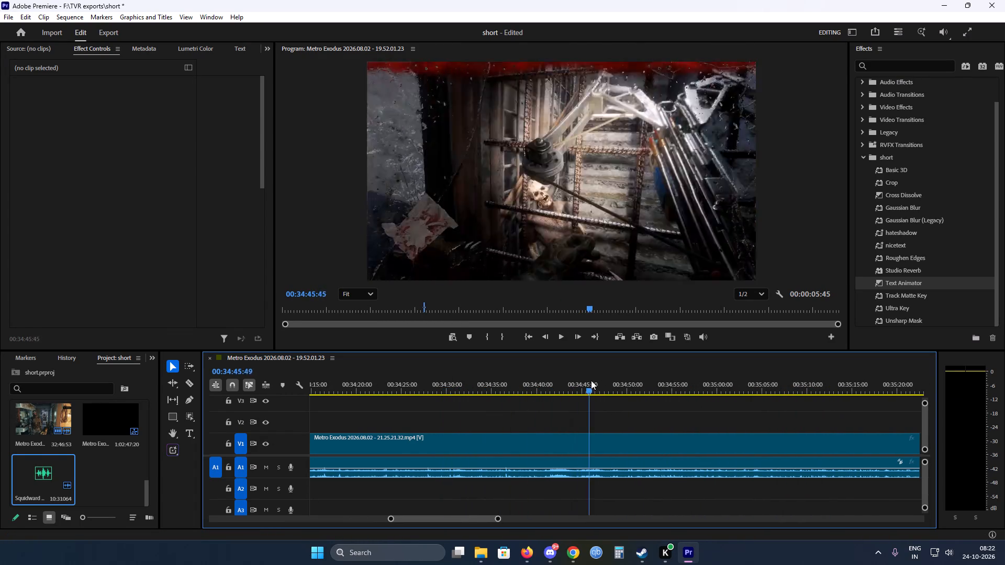
left_click_drag(591, 380, 752, 372)
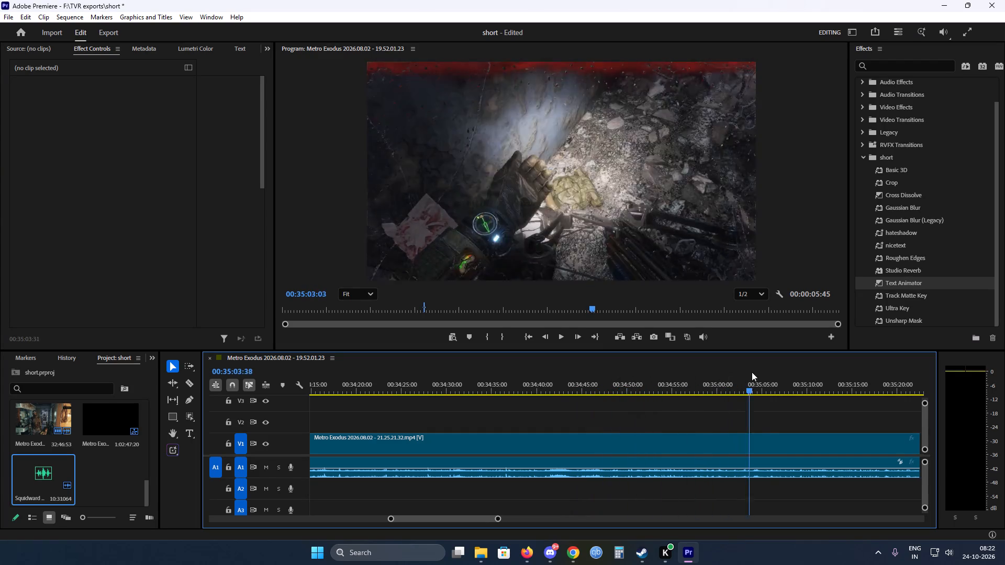
left_click_drag(752, 372, 873, 367)
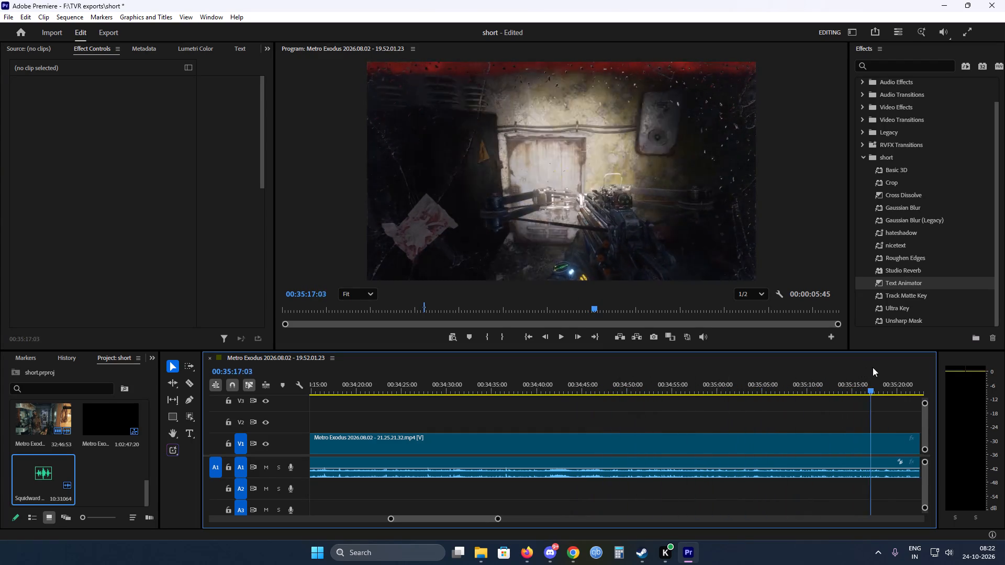
left_click_drag(873, 367, 889, 367)
key("space")
scroll(556, 443, "down", 19)
scroll(553, 435, "down", 8)
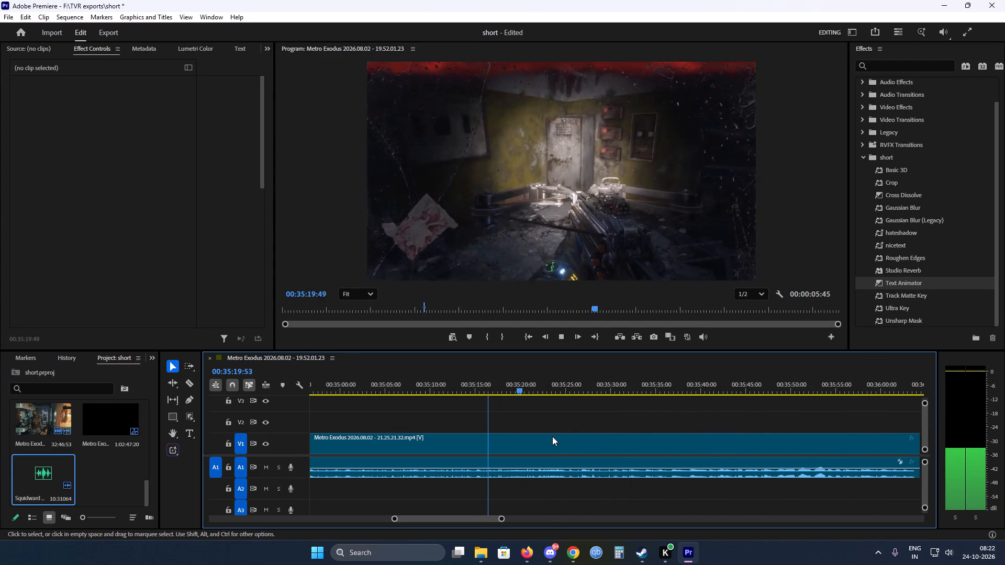
left_click_drag(482, 386, 492, 385)
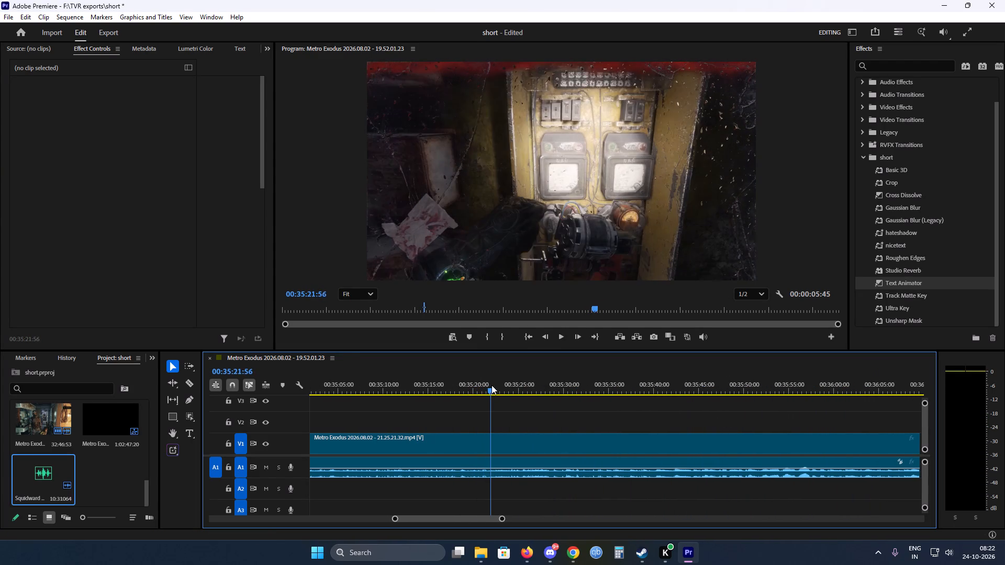
left_click_drag(492, 385, 492, 385)
key("c")
left_click(494, 441)
key("v")
Ripple delete the V1 segment between about 00:32:33 and 00:35:21:59, and save the project.
left_click(466, 442)
right_click(466, 442)
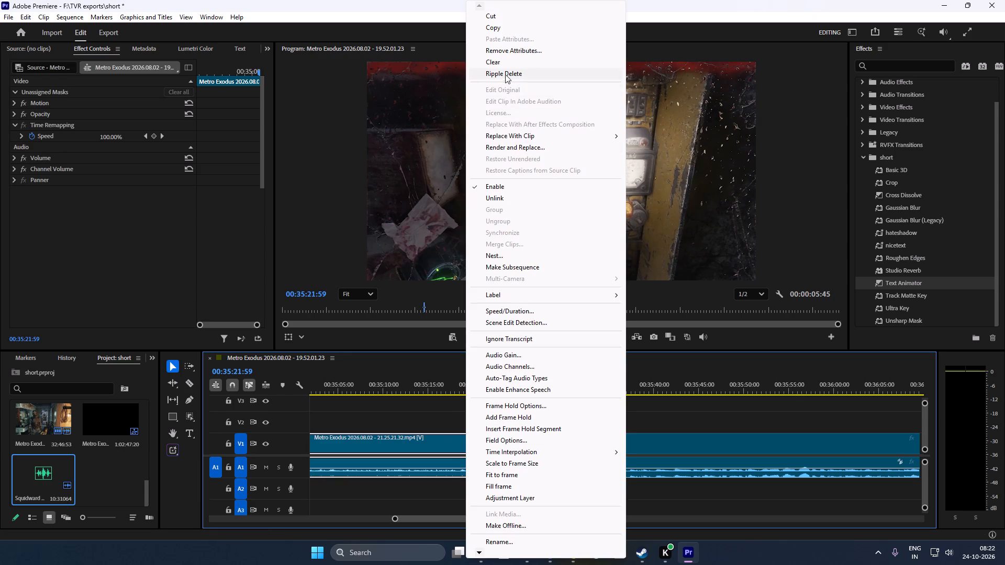
left_click(505, 74)
key("ctrl+s")
Apply the default video transition to the V1 cut at about 00:32:33 and play it back.
key("ctrl+d")
left_click(618, 392)
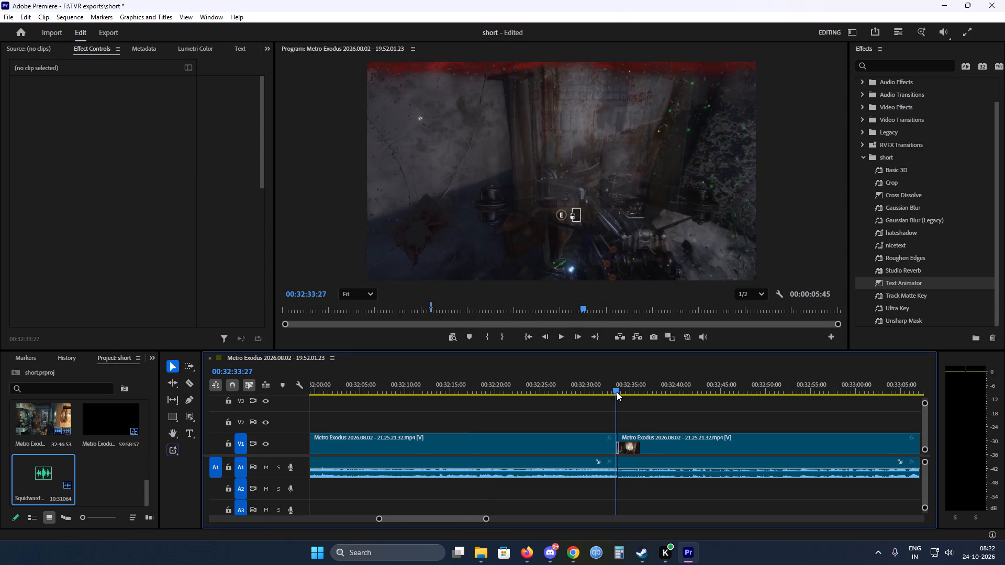
key("space")
scroll(569, 437, "down", 11)
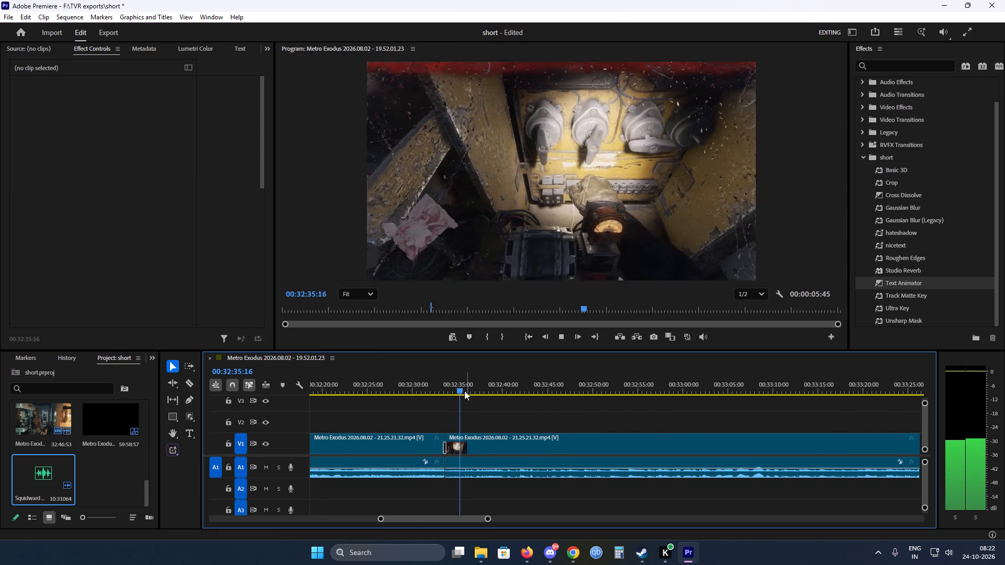
Scrub to the green and red indicator lights in the fuse box and split the V1 clip at 00:32:42:20.
left_click_drag(461, 390, 523, 391)
key("c")
left_click(526, 443)
key("v")
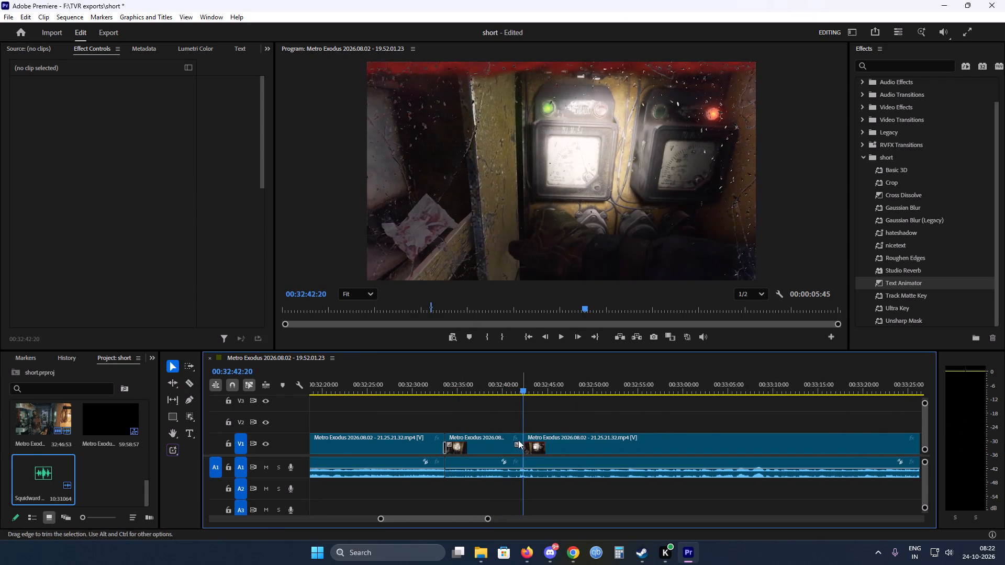
Review the walk away from the fuse box and split the 21.25.21.32 clip on V1 at about 00:33:31.
key("space")
scroll(493, 437, "down", 8)
left_click_drag(407, 390, 503, 392)
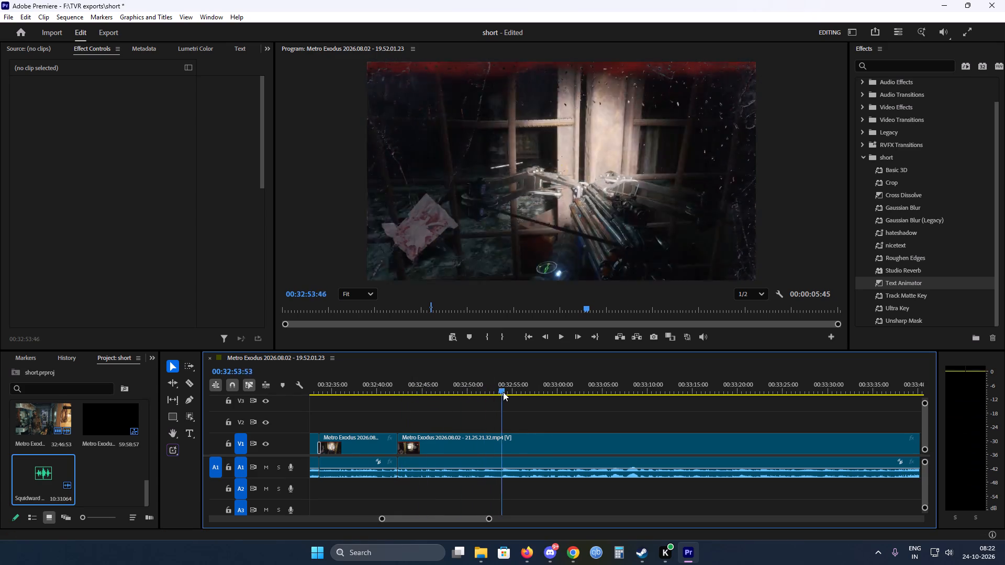
left_click_drag(503, 392, 564, 390)
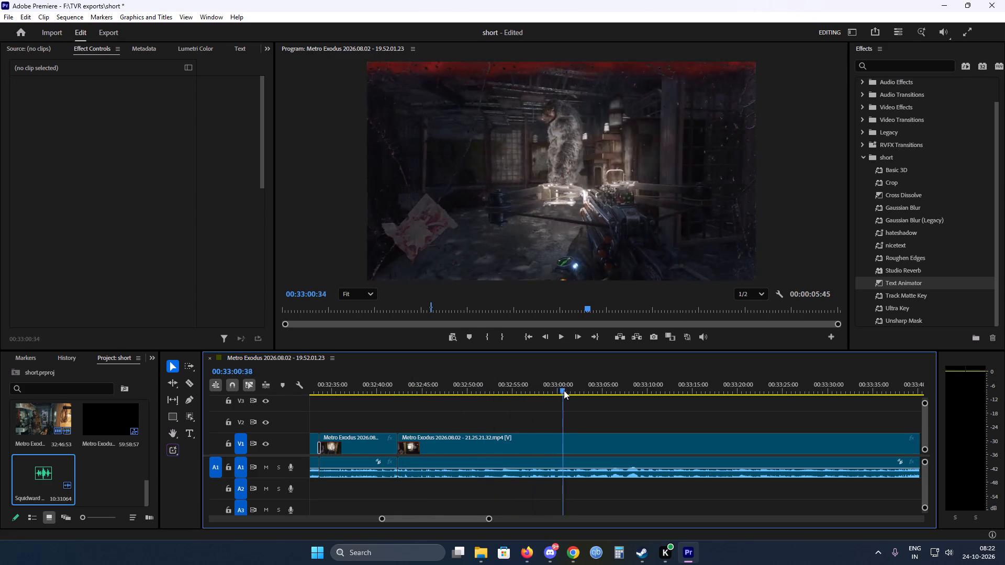
left_click_drag(564, 390, 653, 392)
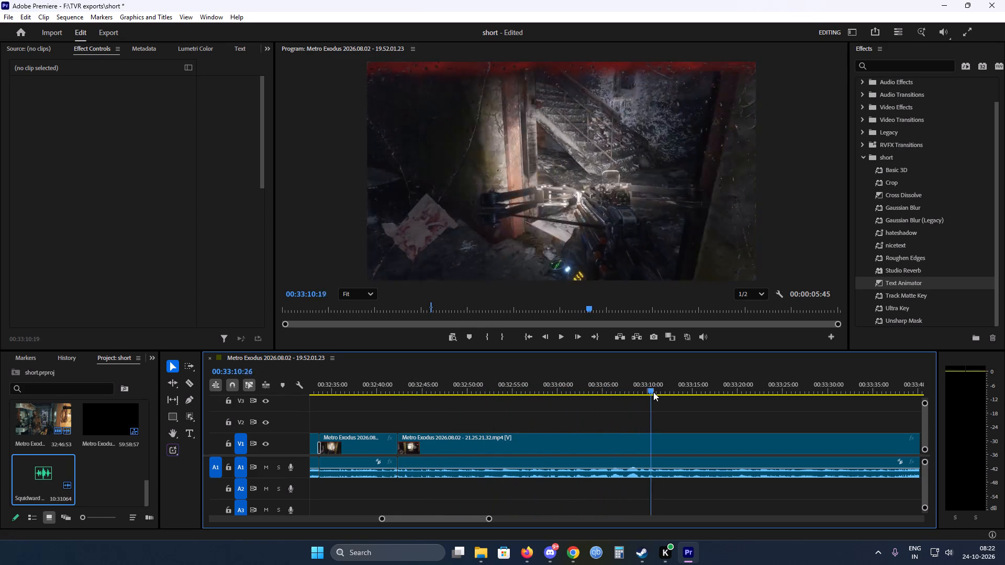
left_click_drag(653, 392, 749, 389)
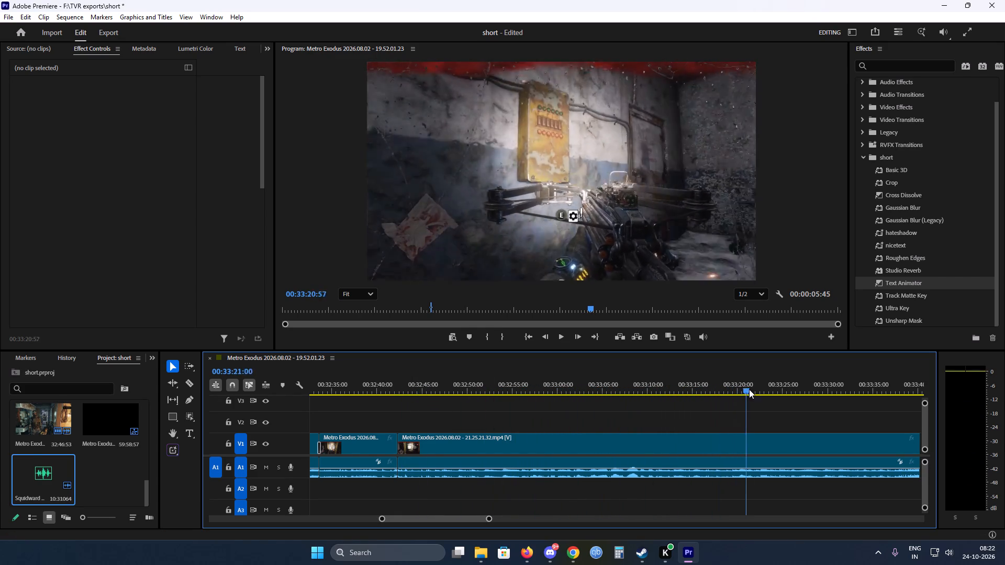
left_click_drag(749, 389, 819, 389)
key("space")
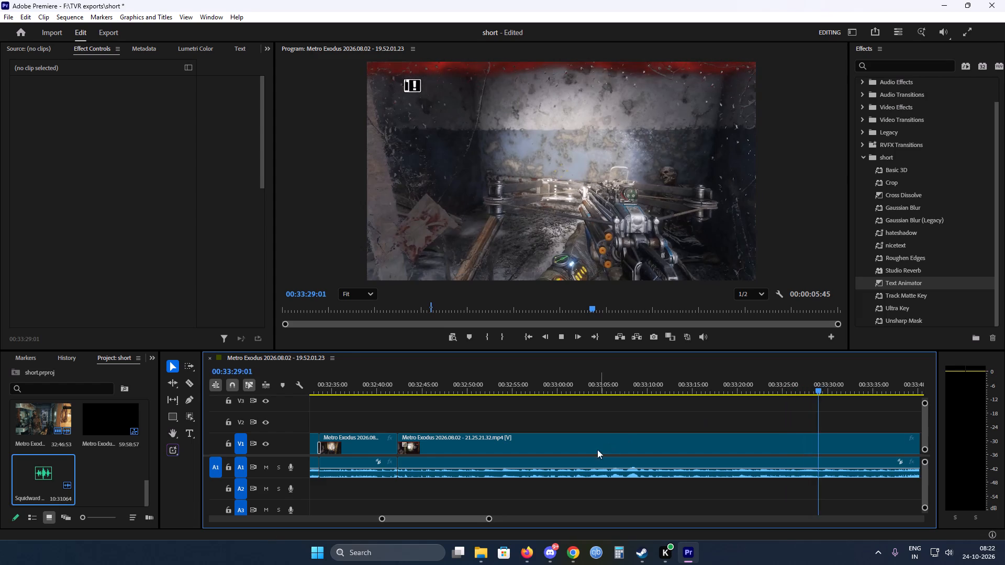
scroll(588, 453, "down", 18)
scroll(542, 439, "down", 6)
key("c")
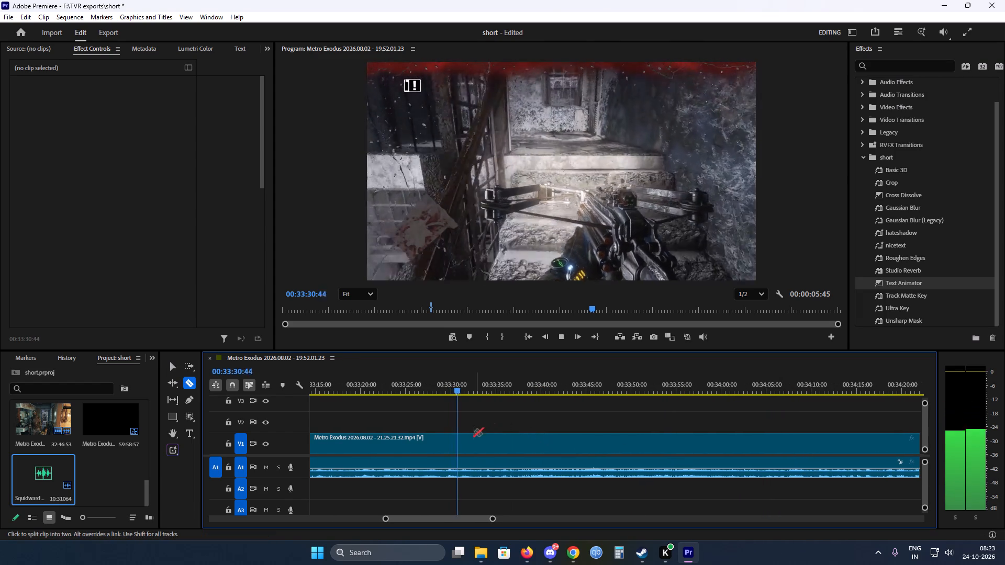
left_click(464, 438)
key("v")
Review the walk through the icy building between about 00:33:35 and 00:34:28 for uneventful footage.
left_click_drag(473, 386, 501, 387)
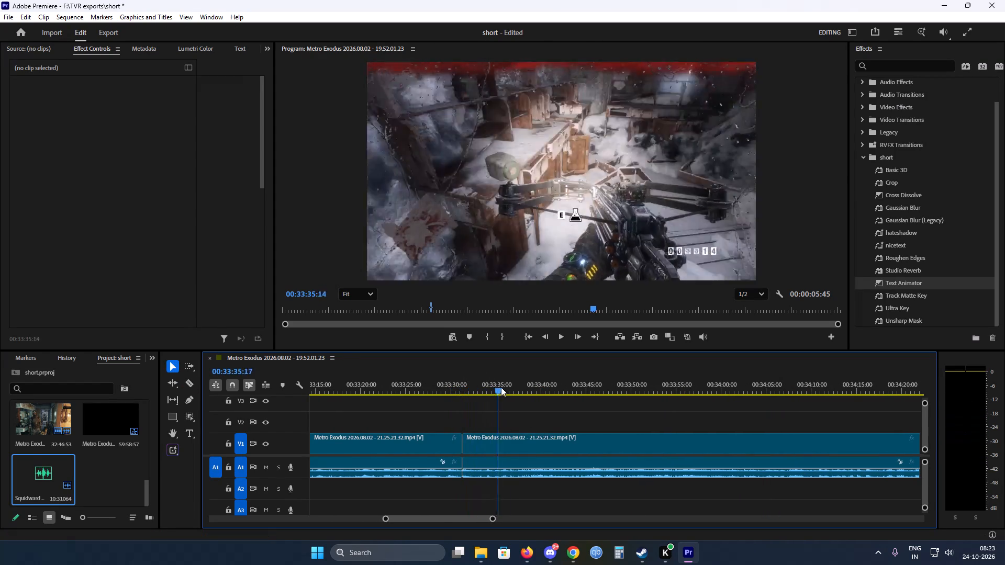
left_click_drag(501, 387, 605, 383)
key("space")
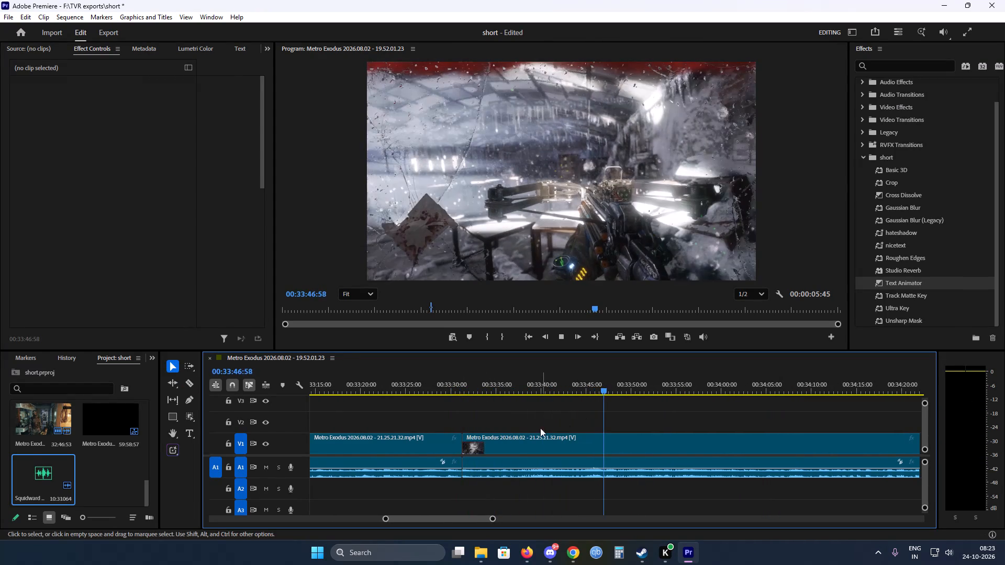
scroll(538, 430, "down", 14)
left_click_drag(398, 388, 419, 389)
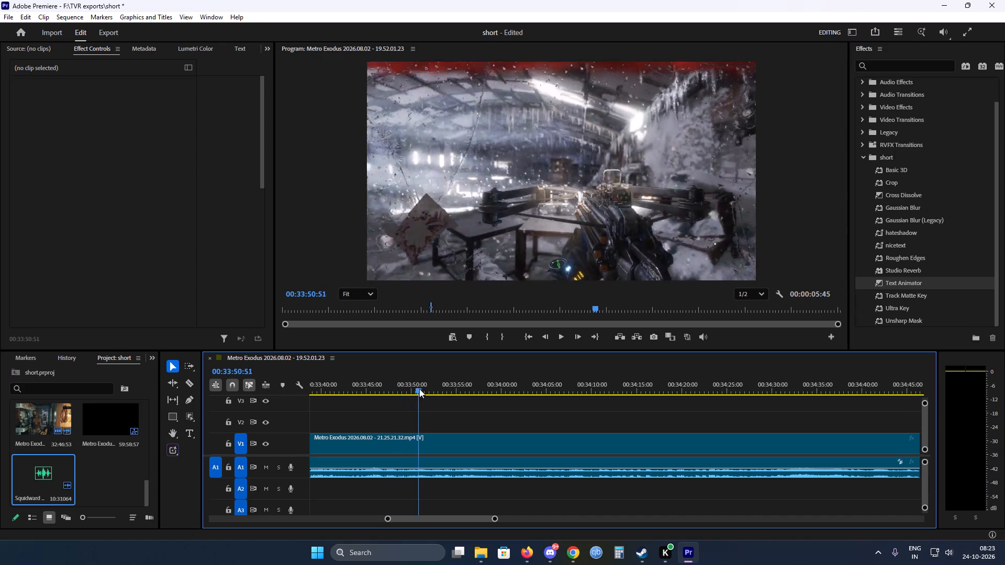
left_click_drag(419, 389, 519, 393)
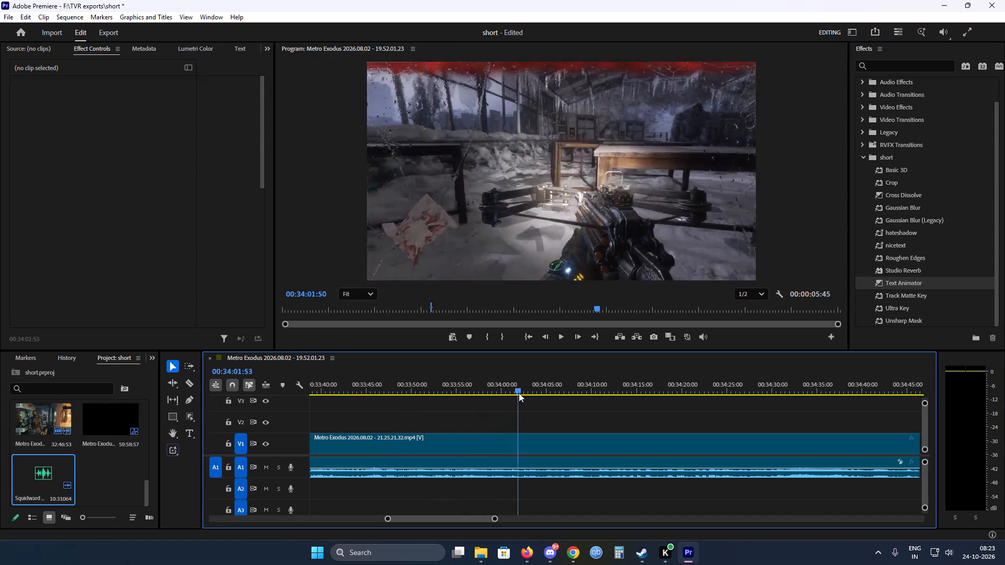
left_click_drag(519, 393, 530, 392)
key("space")
scroll(481, 427, "down", 6)
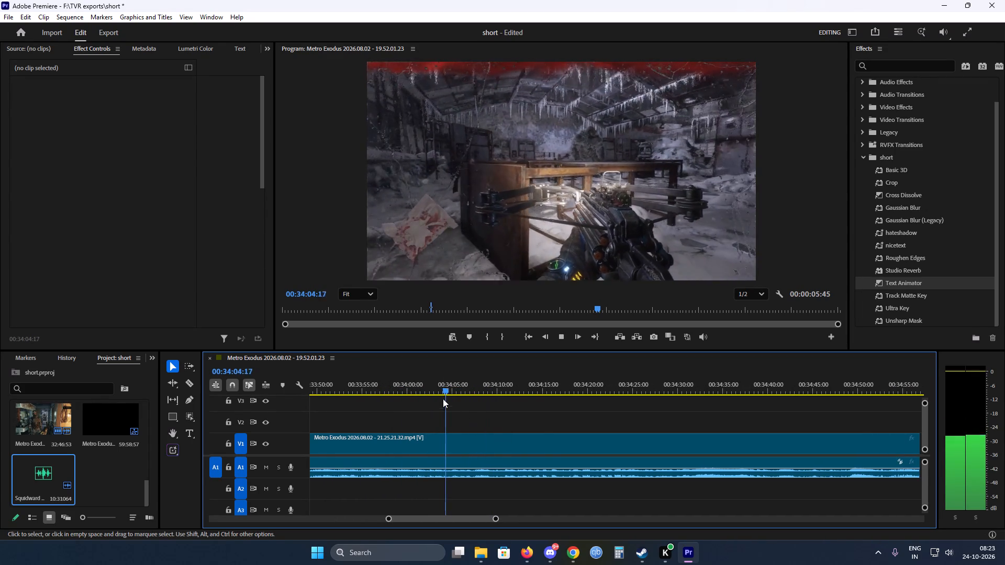
left_click_drag(456, 391, 517, 389)
key("space")
scroll(495, 404, "down", 1)
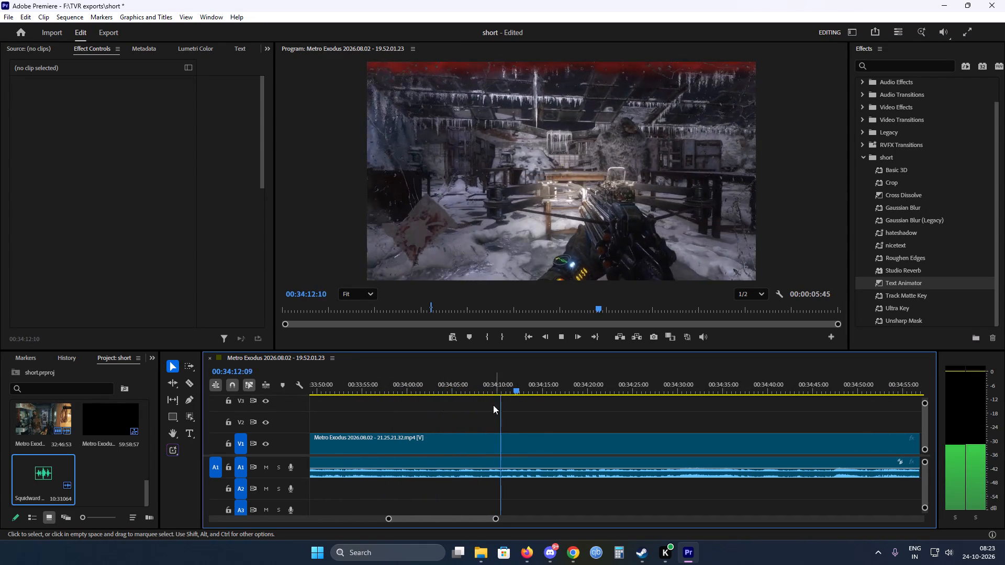
scroll(493, 405, "down", 5)
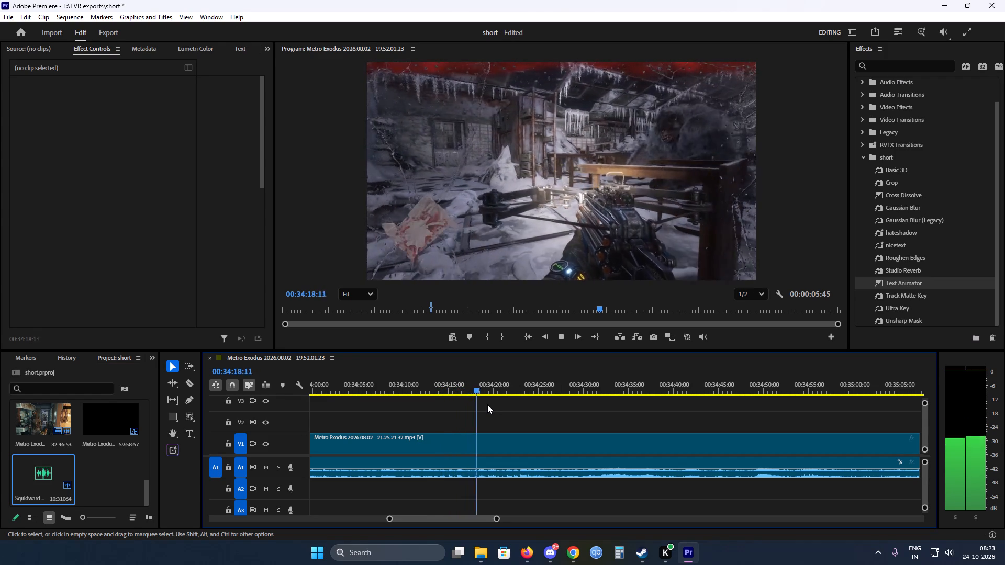
scroll(487, 404, "down", 4)
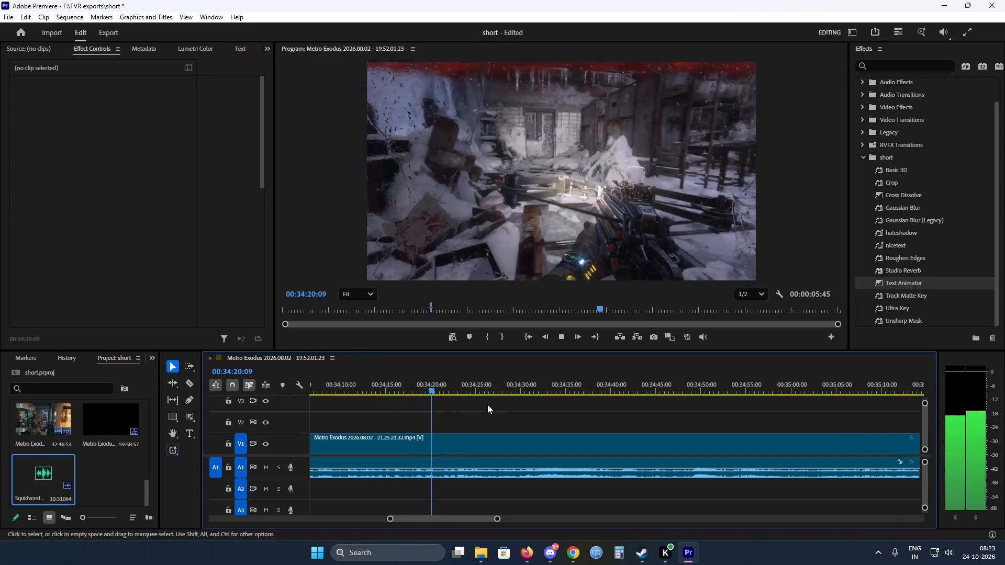
scroll(487, 404, "down", 2)
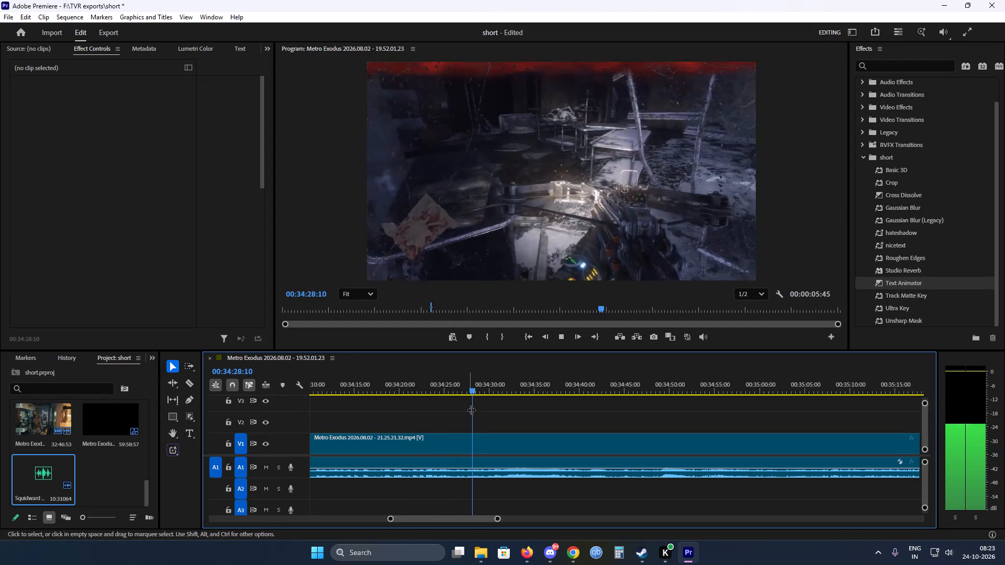
scroll(480, 413, "down", 2)
Scrub through the dark interior to the snowy floor and split the 21.25.21.32 clip on V1 at about 00:34:53.
left_click_drag(457, 388, 463, 388)
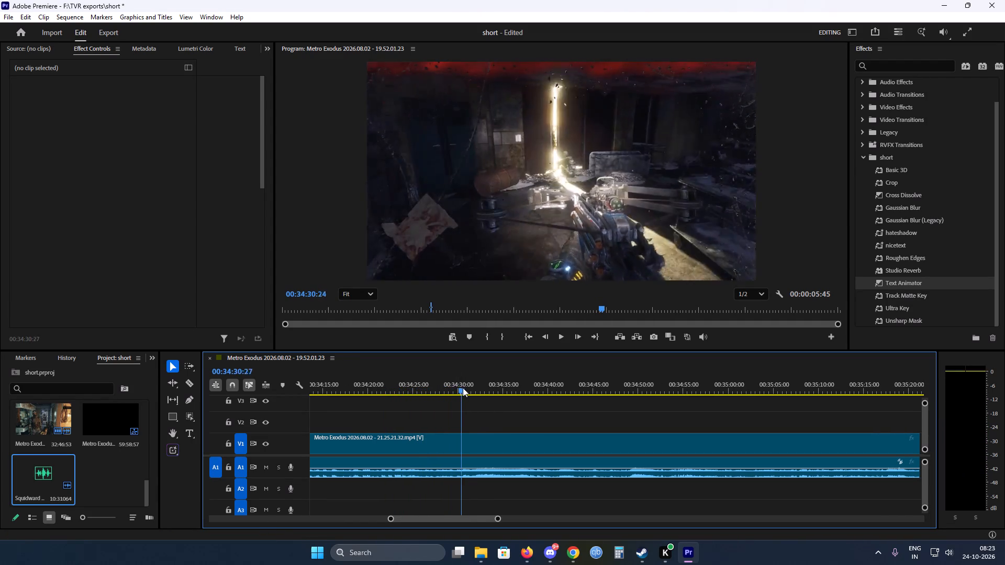
left_click_drag(463, 388, 508, 387)
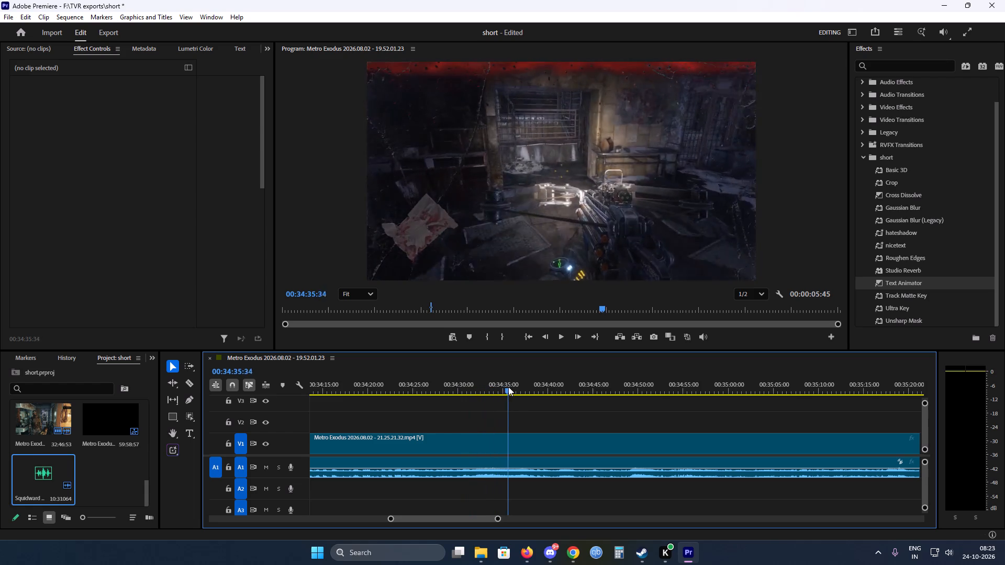
left_click_drag(508, 387, 598, 380)
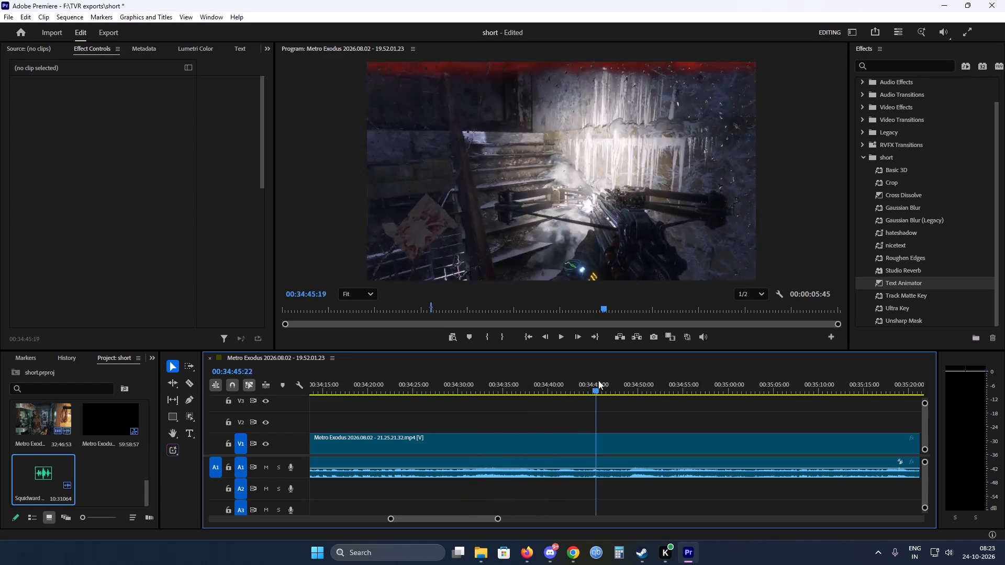
left_click_drag(598, 380, 642, 379)
key("space")
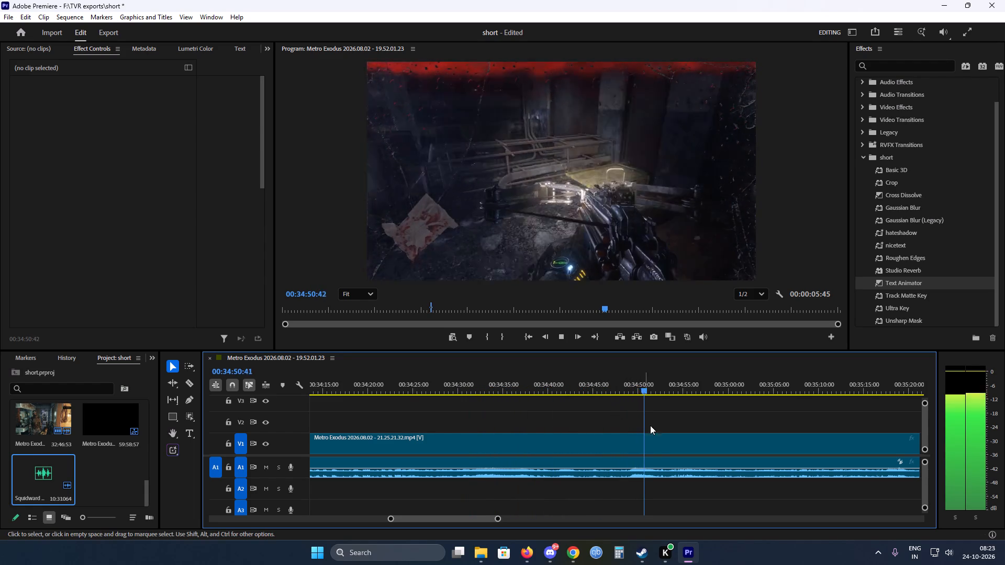
scroll(571, 406, "down", 7)
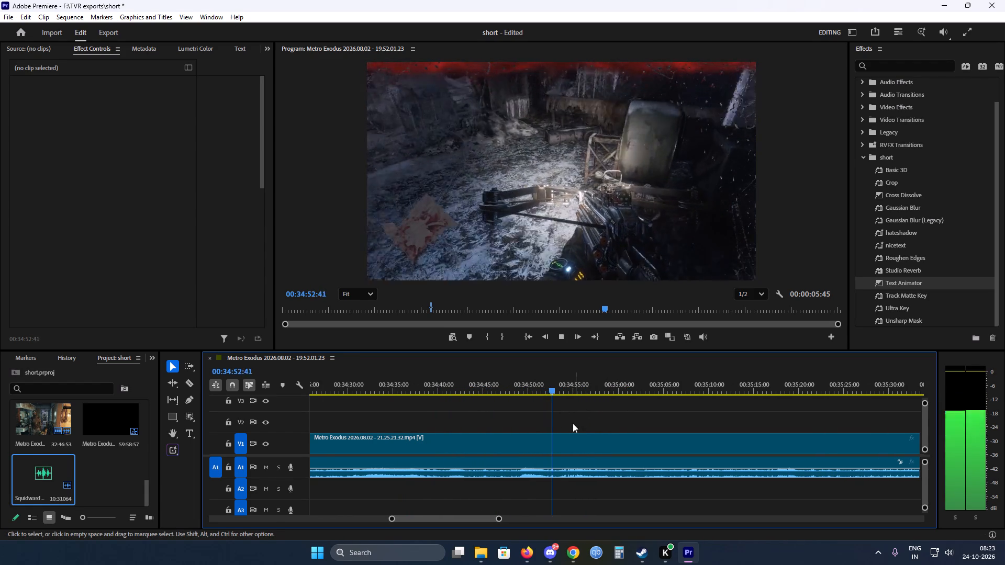
key("c")
left_click(560, 440)
key("v")
Review the entry into the icy courtyard and split the 21.25.21.32 clip on V1 at about 00:35:05.
scroll(526, 419, "down", 7)
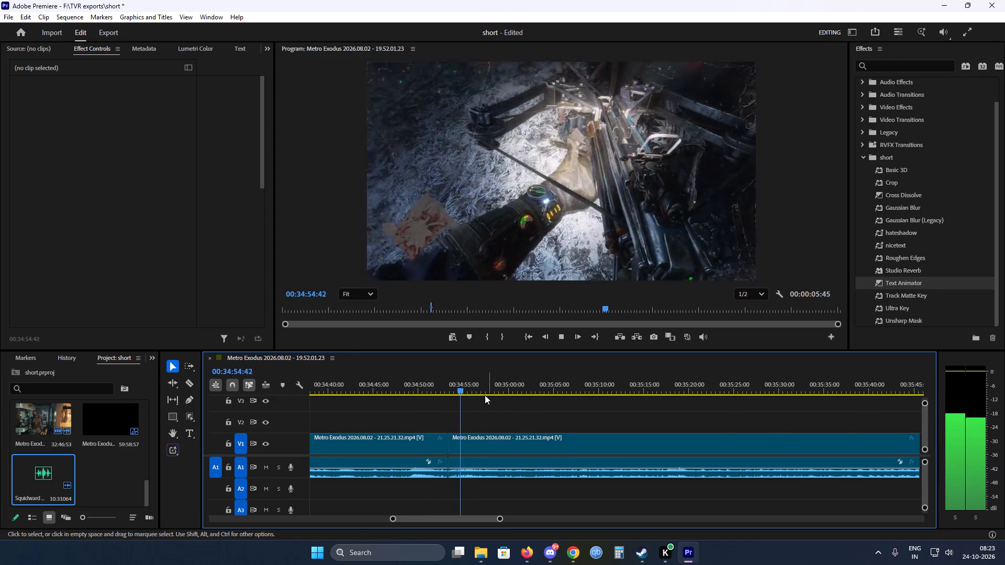
left_click_drag(471, 386, 528, 389)
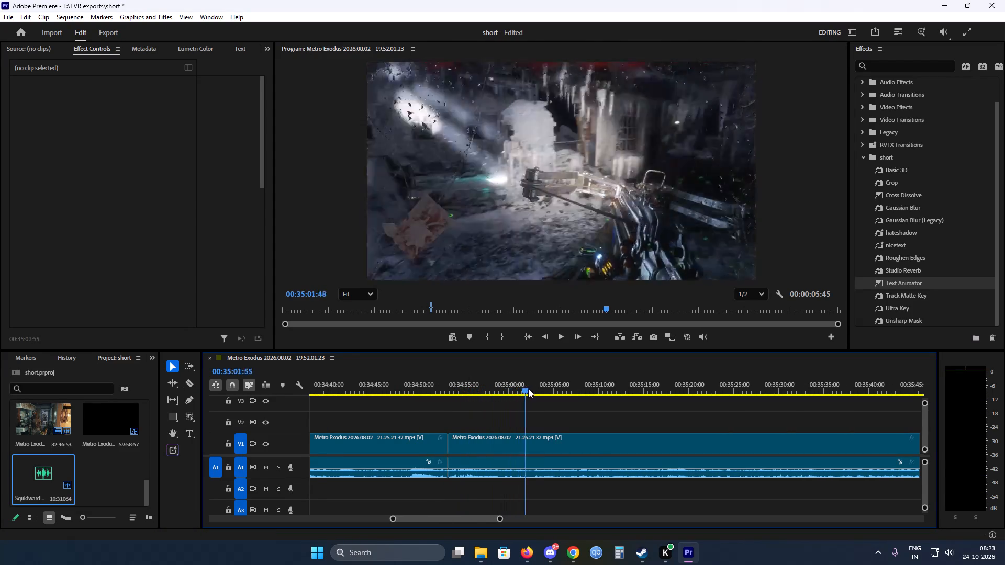
left_click_drag(528, 389, 541, 390)
key("space")
scroll(561, 427, "down", 3)
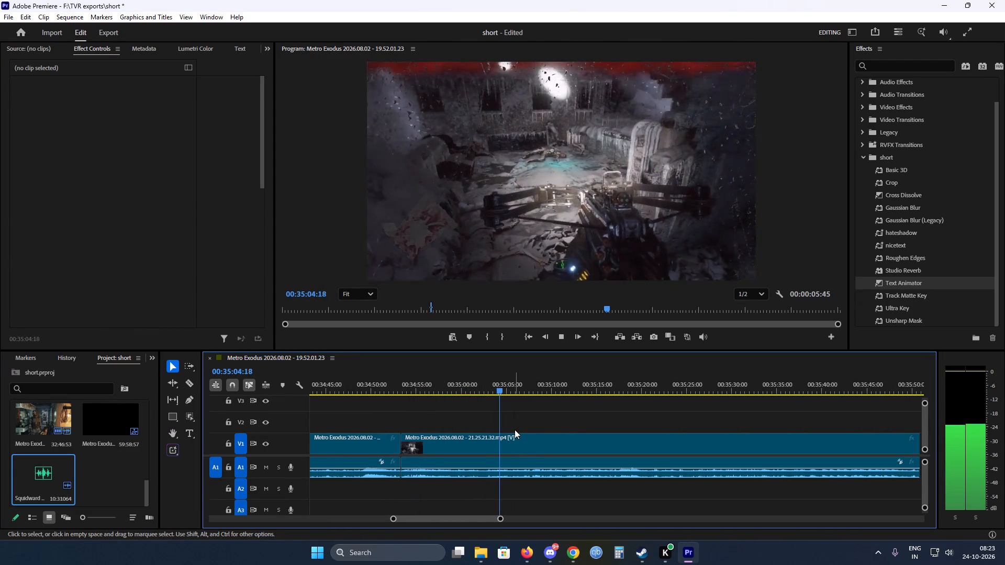
key("c")
left_click(511, 440)
key("v")
Review the bodies lying in the snow and split the V1 clip at the icicle-covered facade, at 00:35:24:34.
scroll(502, 417, "down", 3)
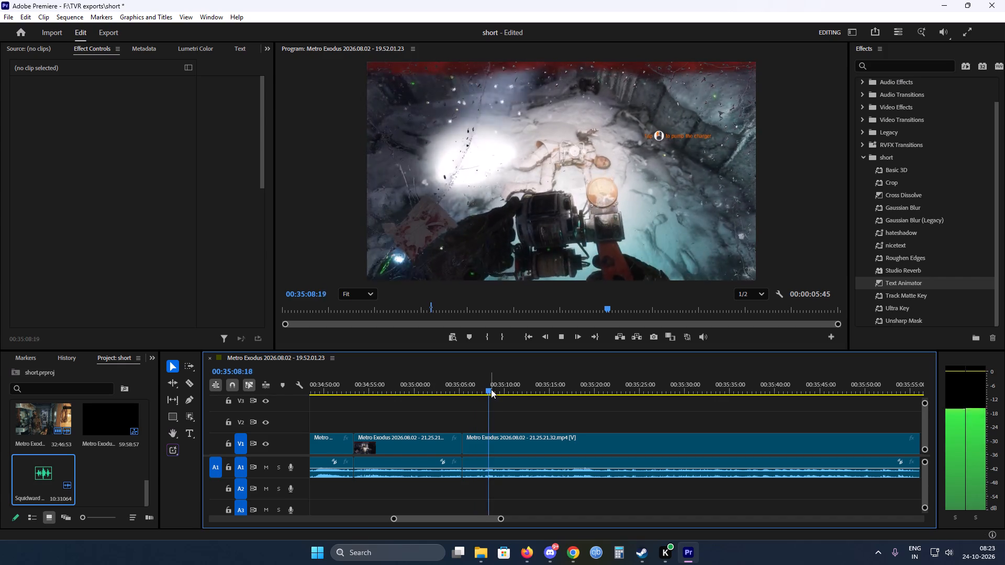
left_click_drag(491, 389, 494, 380)
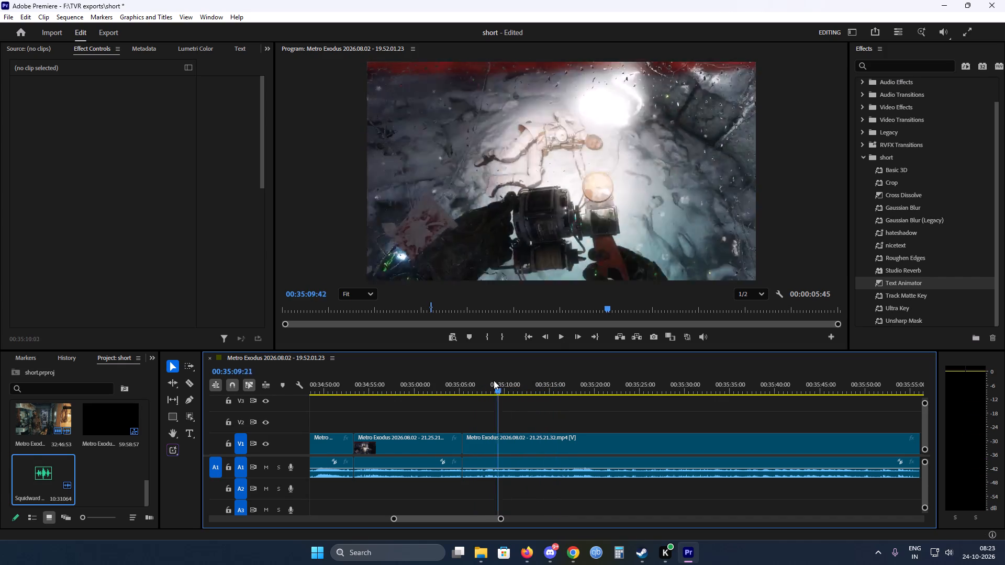
left_click_drag(494, 380, 483, 378)
key("space")
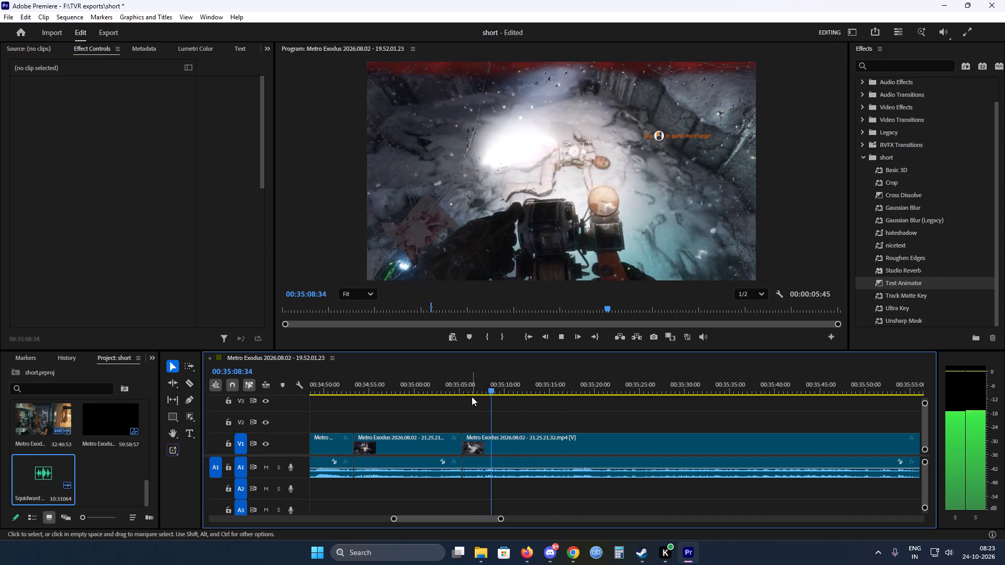
scroll(475, 397, "down", 2)
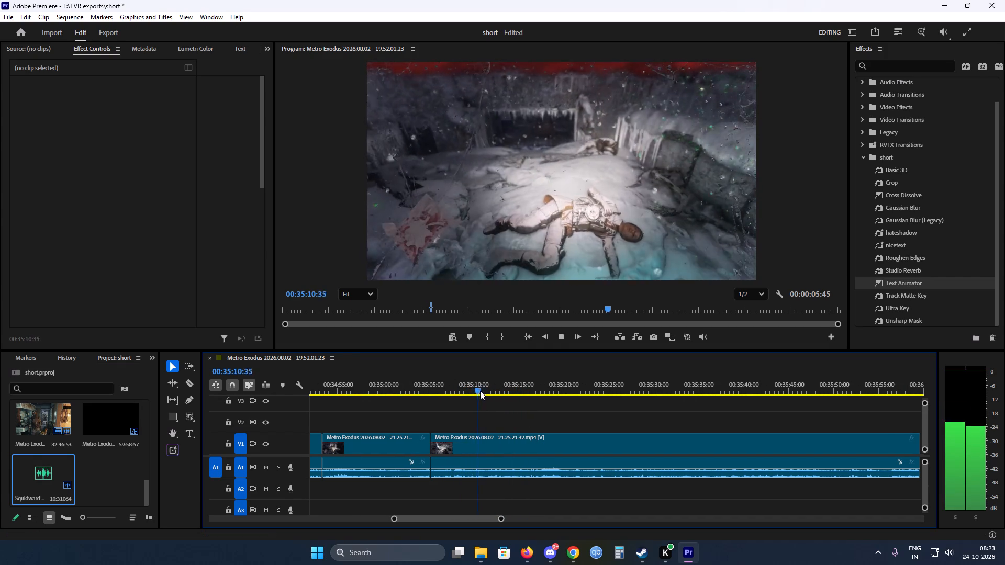
left_click_drag(480, 388, 581, 387)
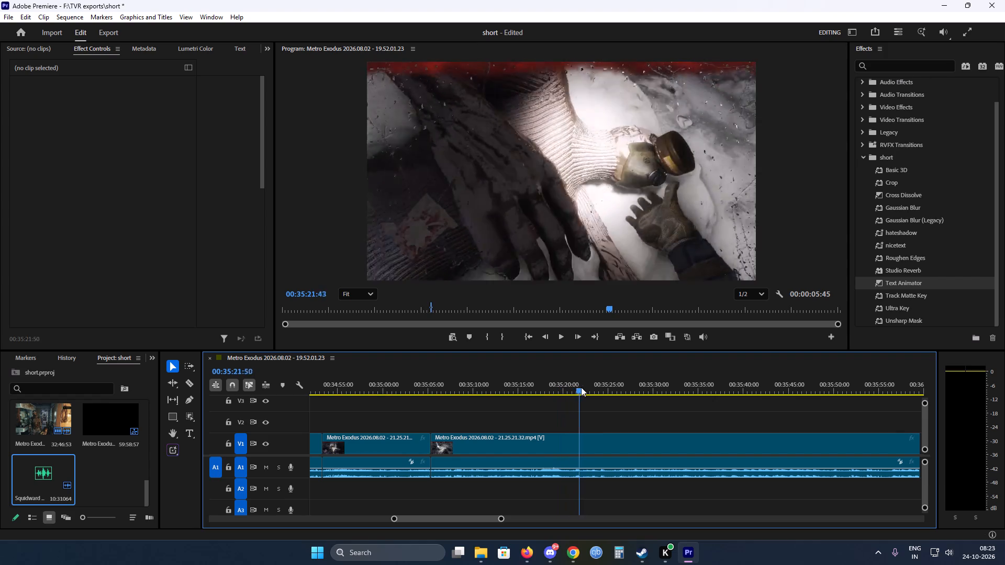
left_click_drag(581, 387, 605, 386)
key("c")
left_click(603, 440)
key("v")
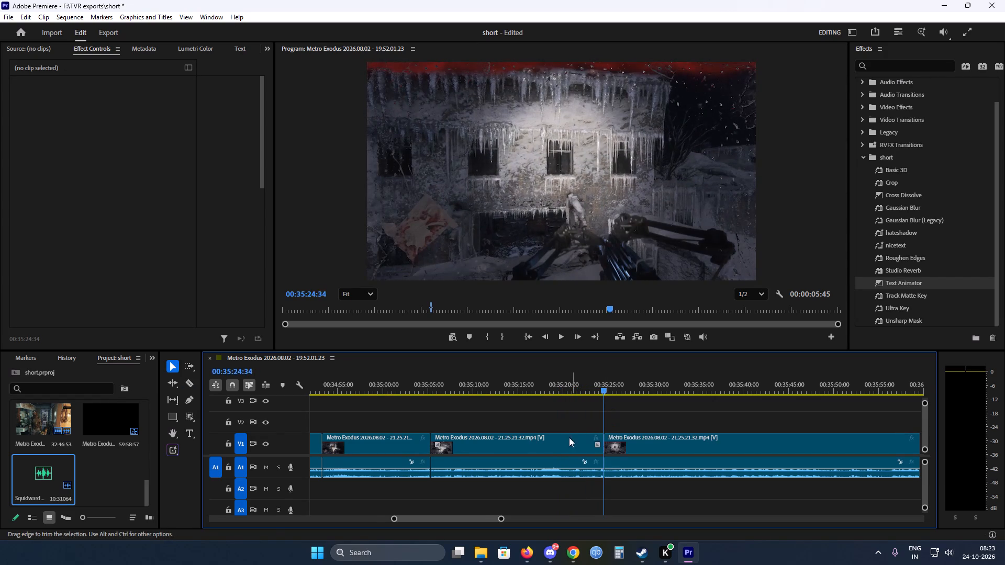
Scrub past the looting inside the building and split the 21.25.21.32 clip on V1 at 00:36:39:33.
key("space")
scroll(546, 436, "down", 8)
left_click_drag(489, 390, 567, 385)
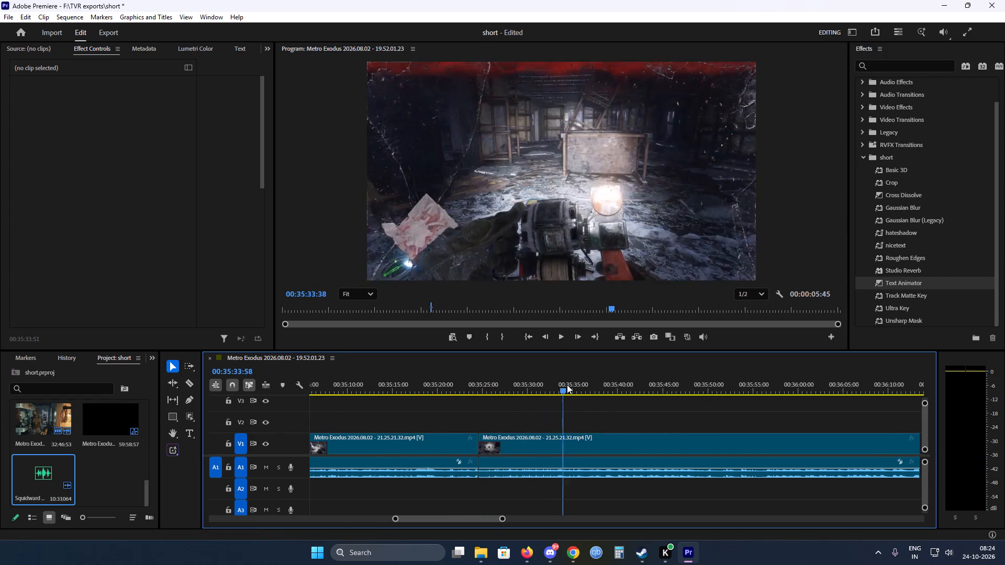
left_click_drag(567, 385, 705, 376)
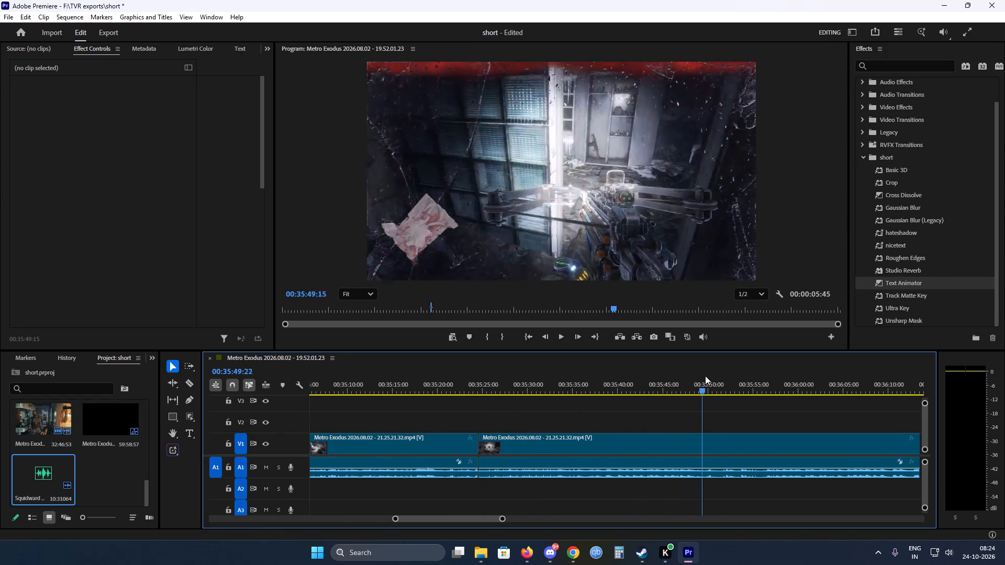
left_click_drag(705, 376, 836, 377)
key("space")
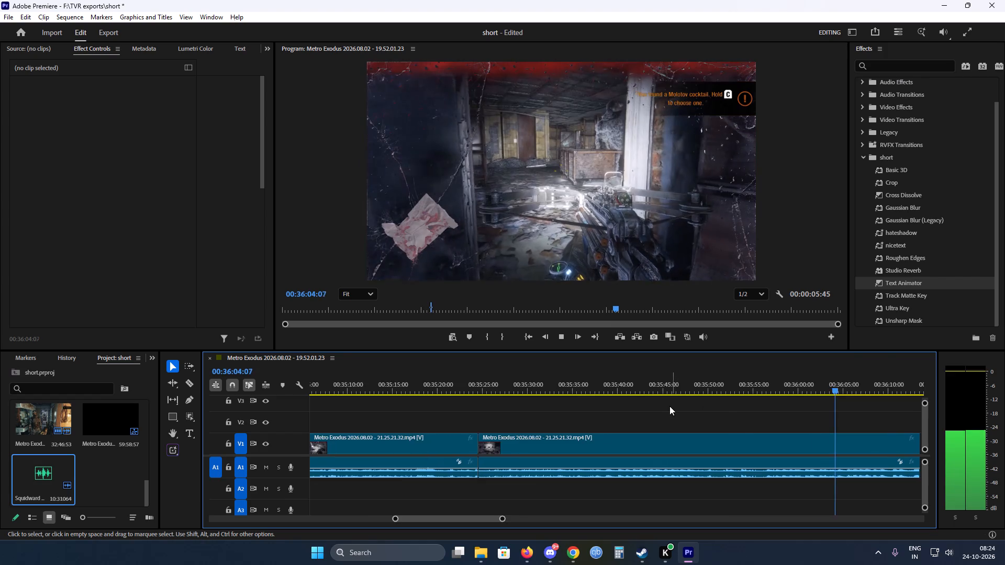
scroll(668, 406, "down", 9, "alt")
scroll(663, 409, "down", 16)
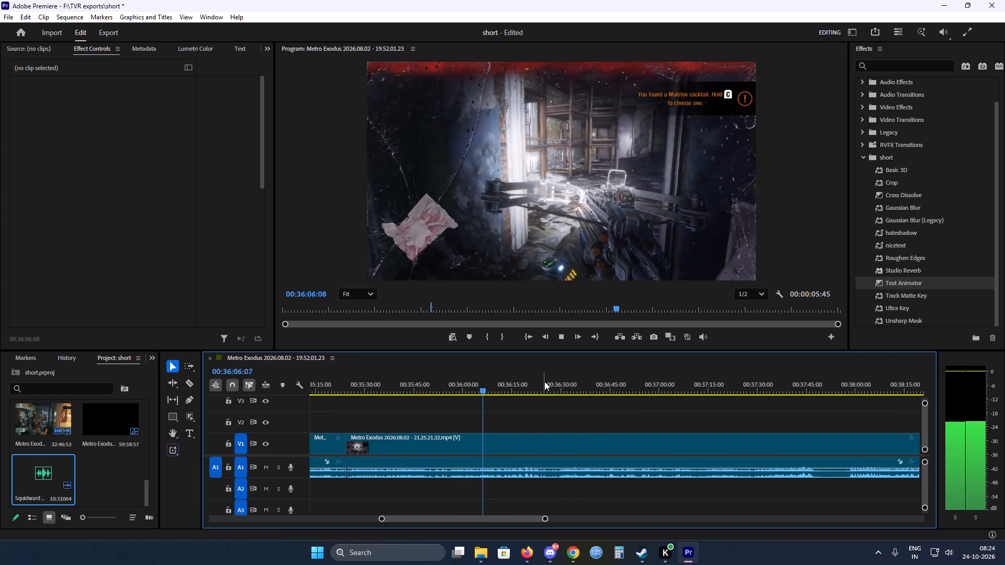
left_click_drag(486, 389, 545, 390)
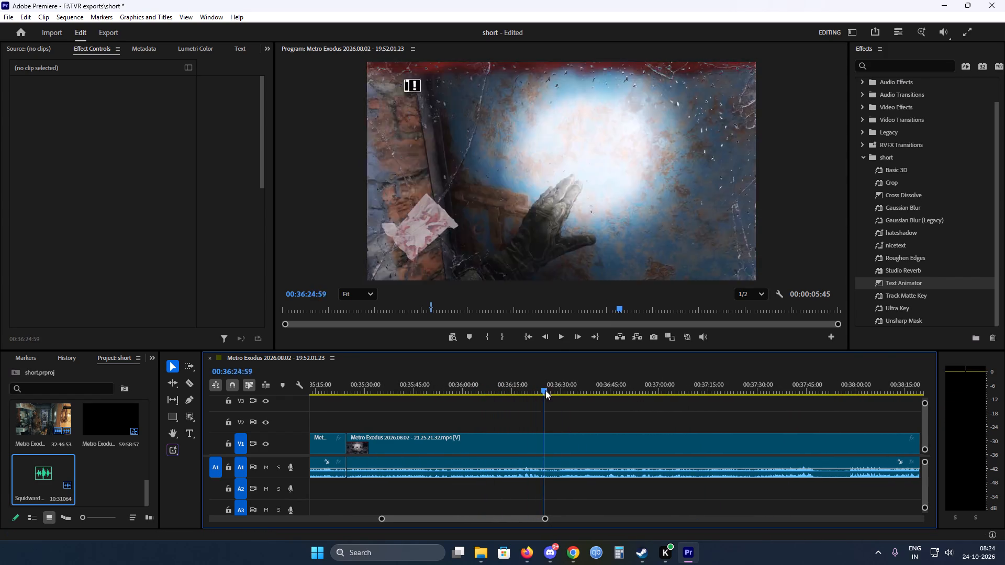
left_click_drag(545, 390, 624, 391)
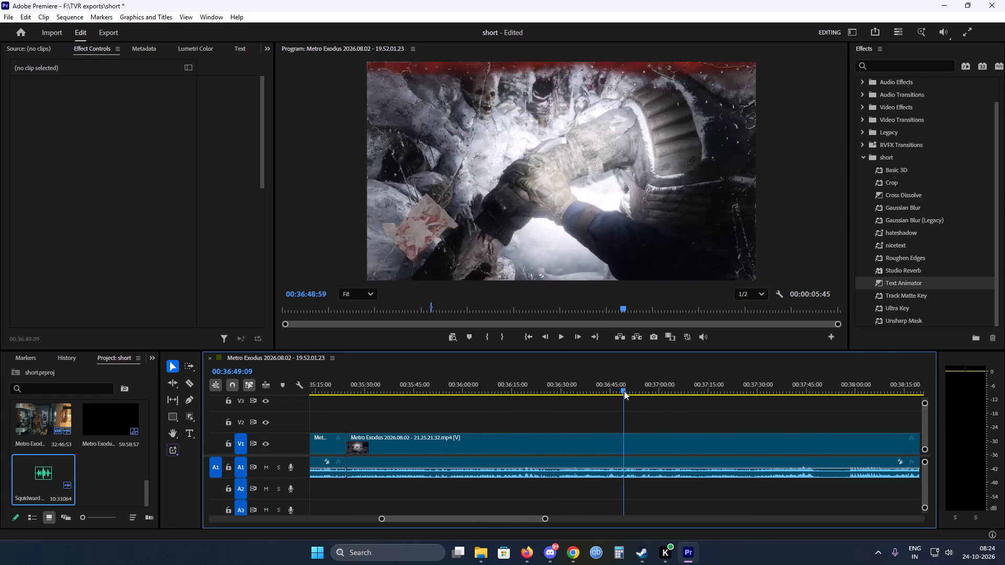
left_click_drag(624, 391, 593, 391)
key("c")
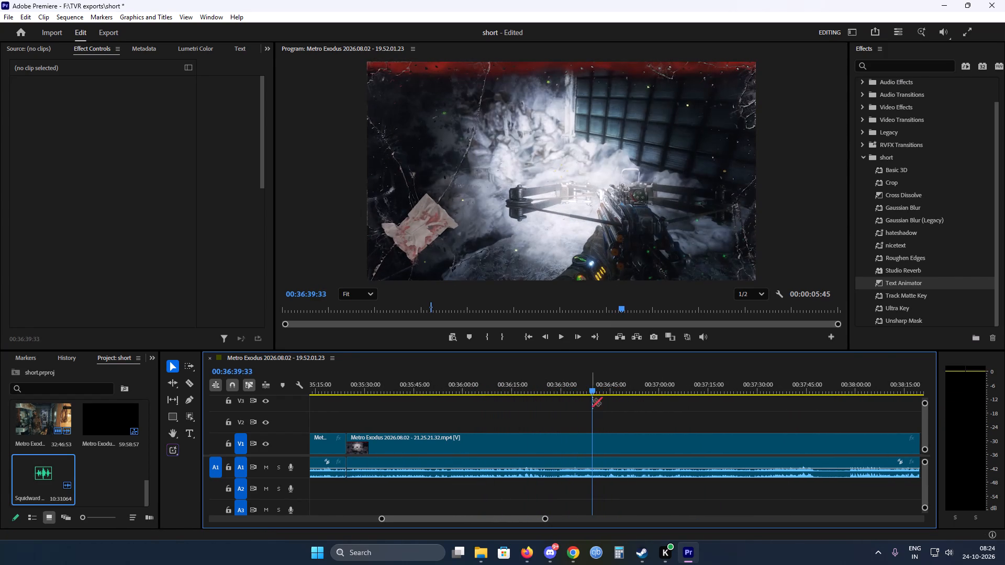
left_click(593, 443)
key("v")
Ripple delete the V1 segment between 00:35:24:34 and 00:36:39:33, and save the project.
left_click(559, 442)
right_click(559, 441)
left_click(612, 76)
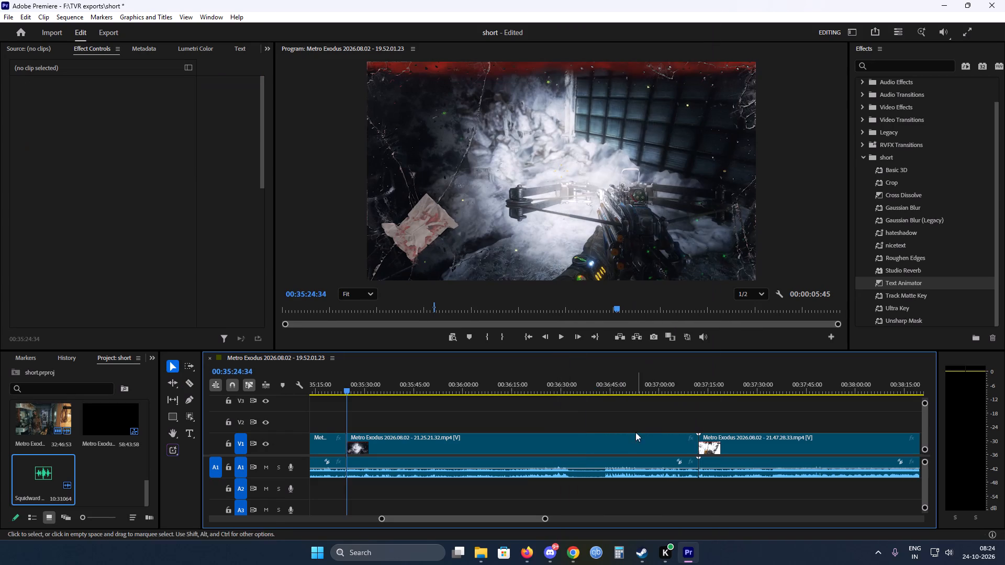
key("ctrl+s")
Apply the default video transition to the V1 cut at 00:35:24:34 and play it back.
key("ctrl+d")
key("space")
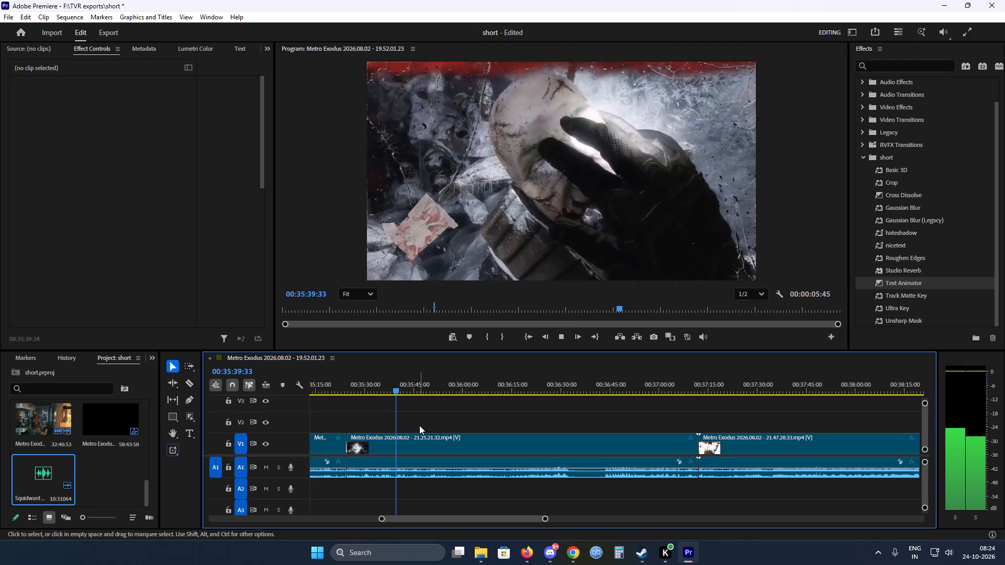
Review the footage past the frozen bodies and split the 21.25.21.32 clip on V1 in the snowy courtyard, at 00:36:09:00.
scroll(389, 449, "up", 5, "alt")
scroll(427, 423, "down", 1)
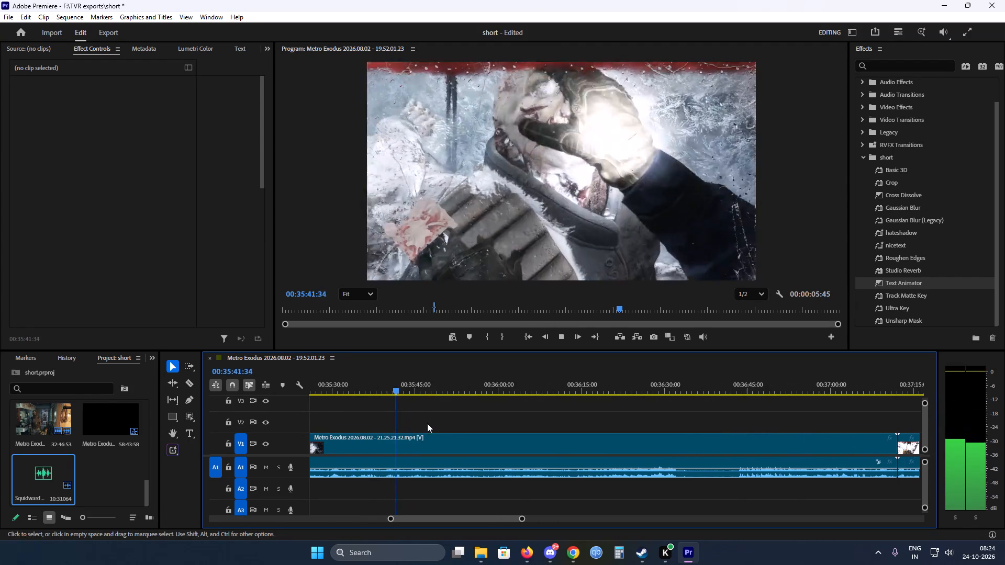
left_click_drag(401, 388, 438, 386)
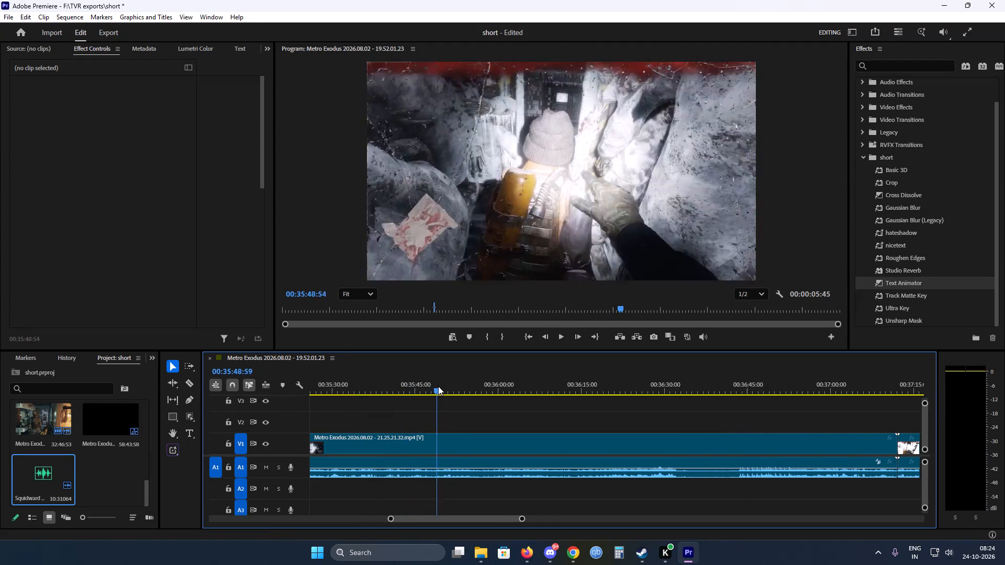
left_click_drag(438, 386, 524, 384)
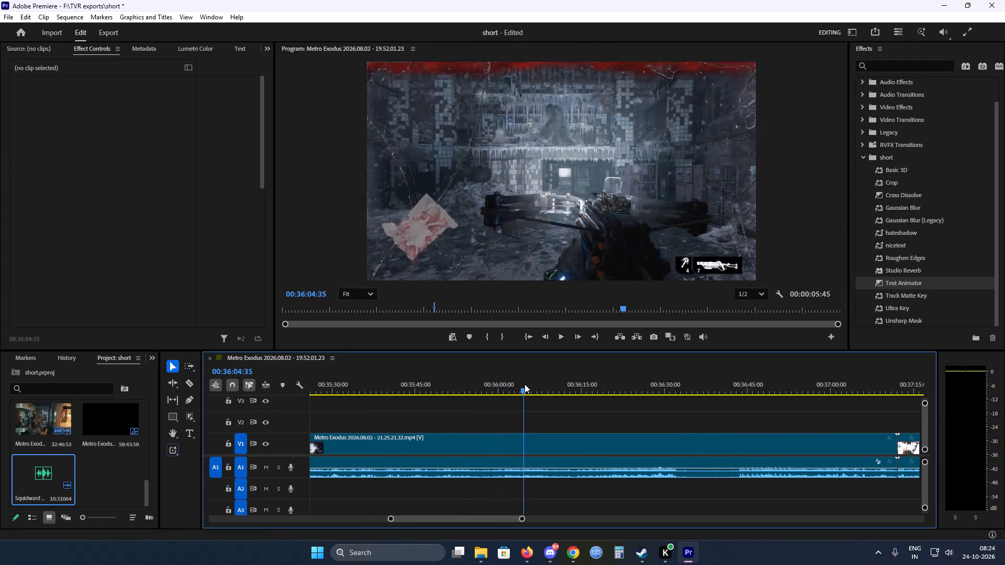
left_click_drag(524, 384, 526, 384)
key("space")
scroll(506, 409, "down", 2)
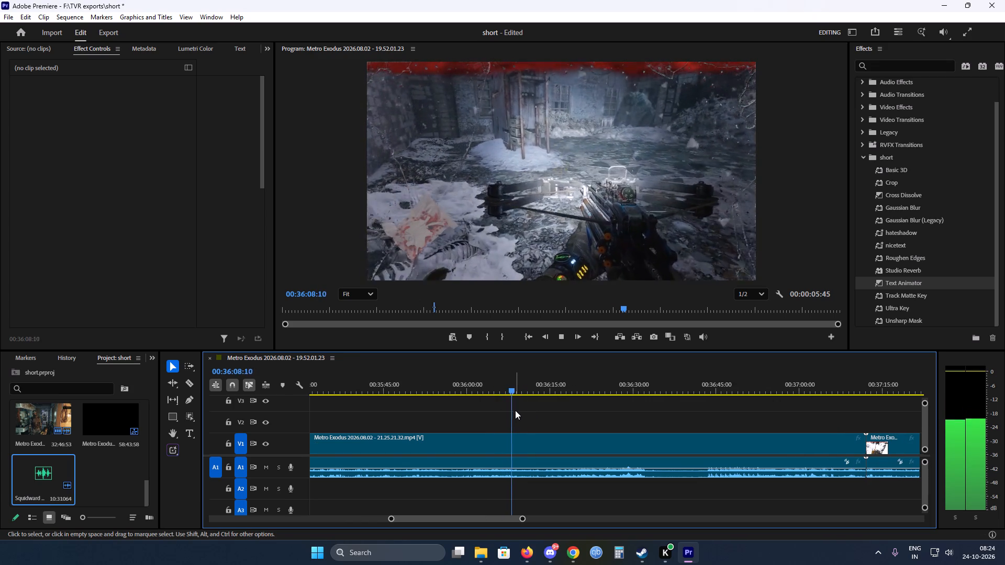
key("space")
key("c")
left_click(519, 436)
key("v")
Scrub past the body searching and courtyard walk, and split the 21.47.28.33 clip on V1 at 00:37:32:25.
left_click_drag(517, 388, 522, 388)
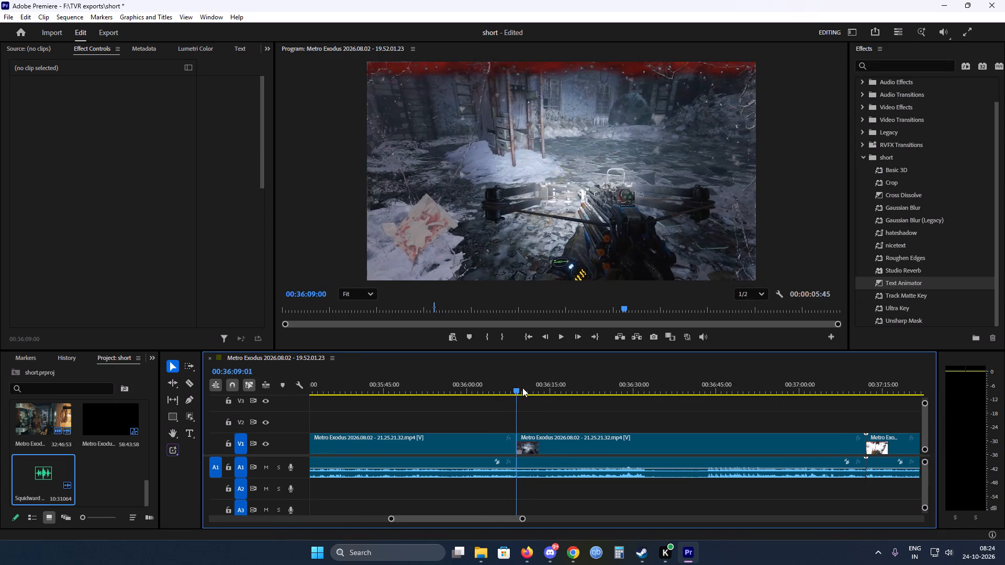
left_click_drag(522, 388, 833, 397)
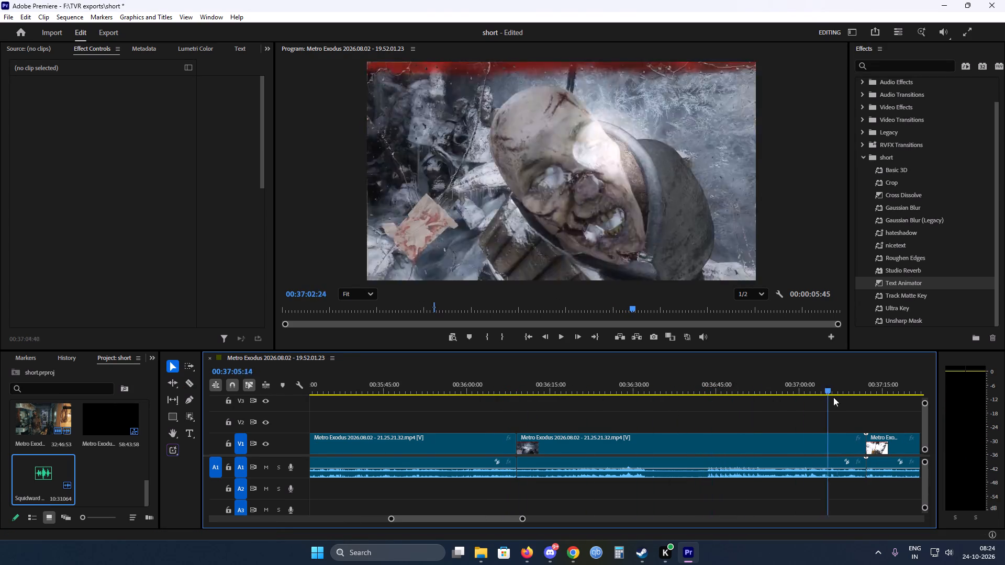
left_click_drag(833, 397, 894, 398)
key("space")
scroll(610, 443, "down", 15)
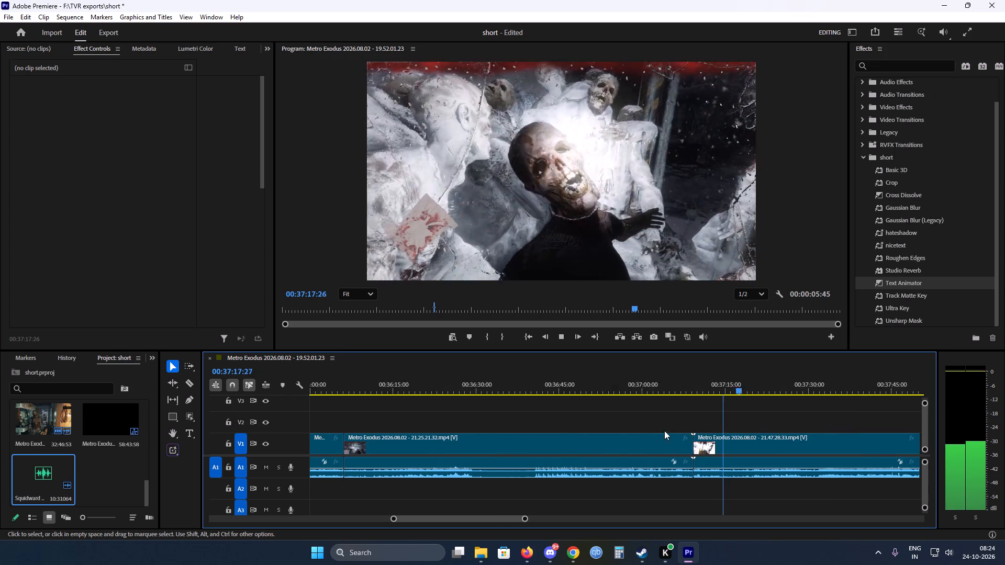
scroll(664, 431, "down", 4)
scroll(667, 430, "down", 9, "alt")
scroll(663, 430, "down", 9)
left_click_drag(502, 389, 527, 387)
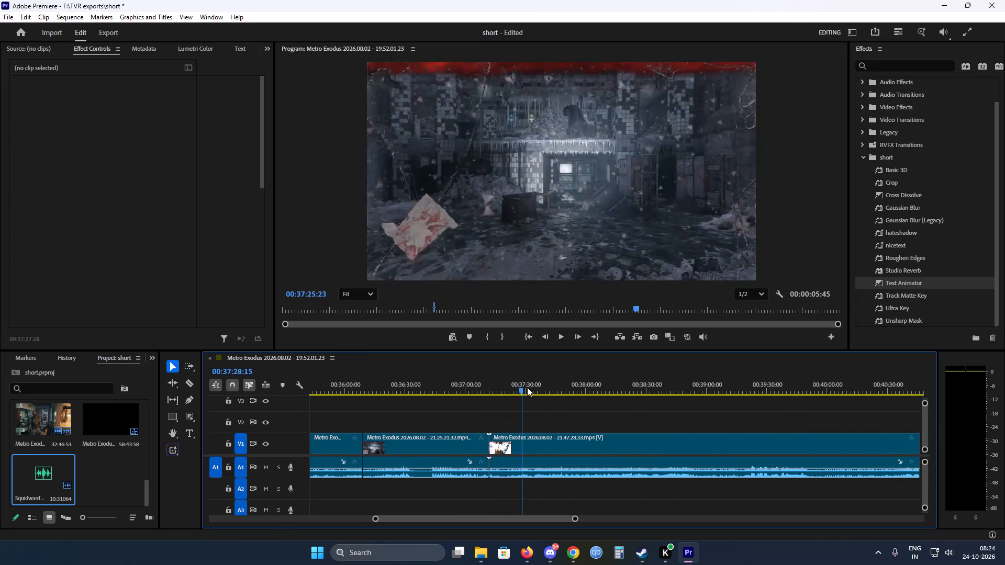
left_click_drag(527, 387, 533, 388)
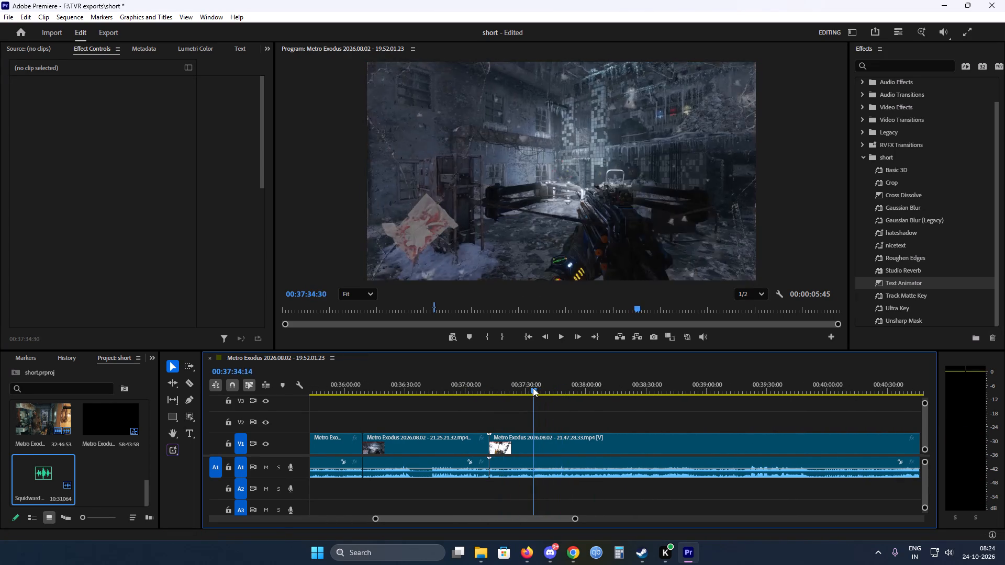
left_click_drag(533, 388, 518, 386)
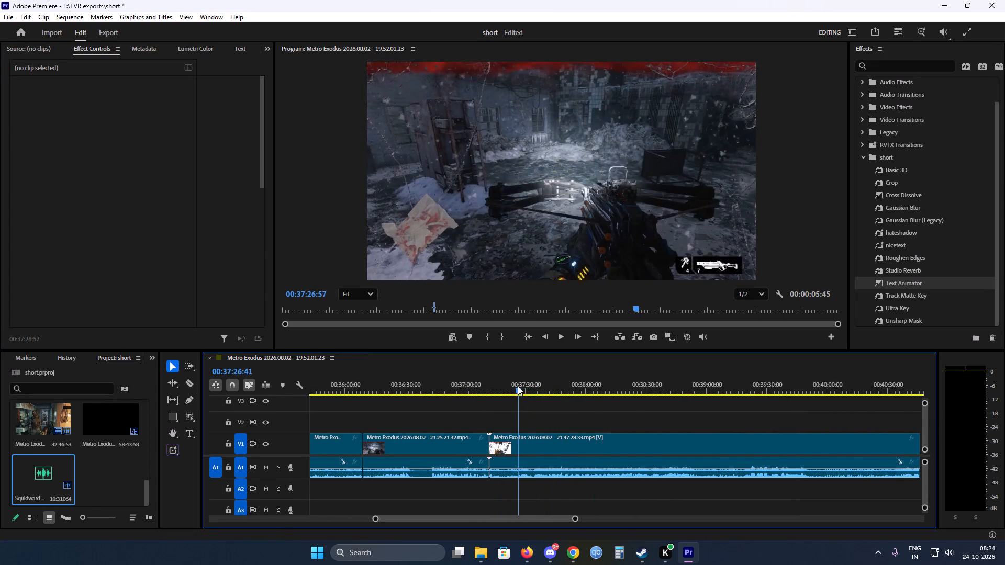
left_click_drag(518, 386, 674, 390)
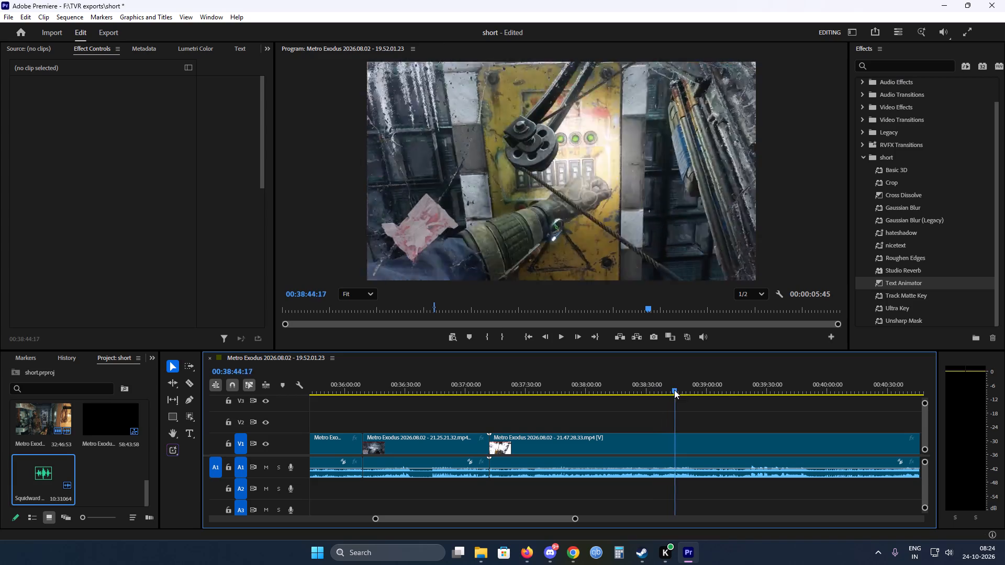
left_click_drag(674, 390, 654, 390)
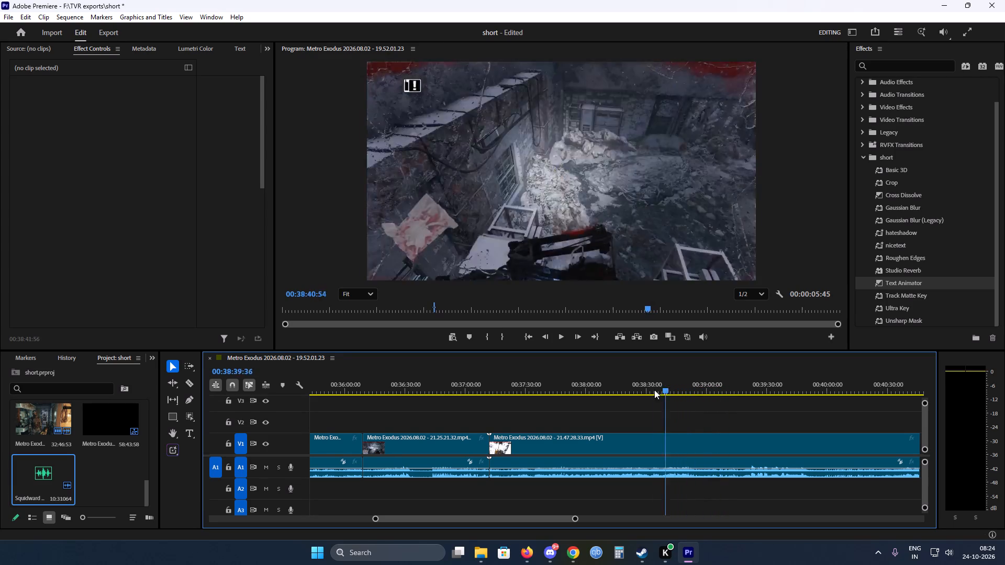
left_click_drag(654, 390, 529, 389)
key("c")
left_click(529, 445)
key("v")
Ripple delete the two V1 segments between 00:36:09:00 and 00:37:32:25, and save the project.
left_click_drag(456, 422, 509, 442)
right_click(509, 442)
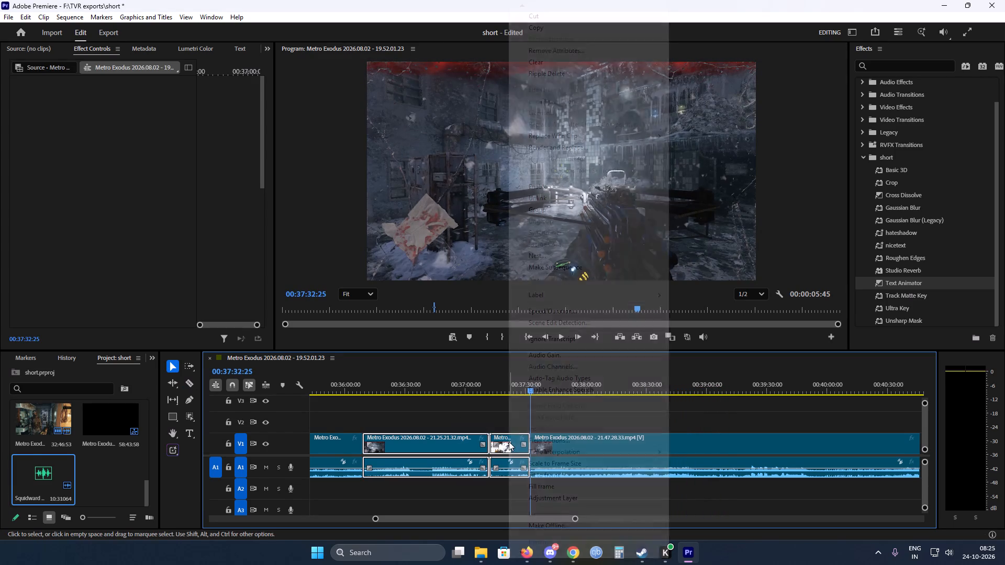
left_click(541, 75)
key("ctrl+s")
Apply the default video transition to the V1 cut at 00:36:09:00 and play it back.
key("ctrl+d")
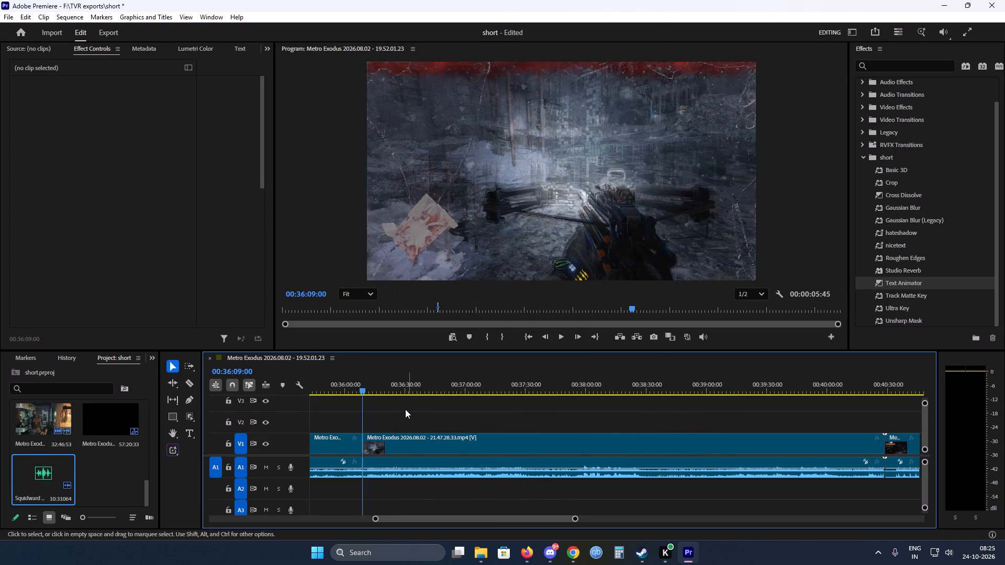
key("space")
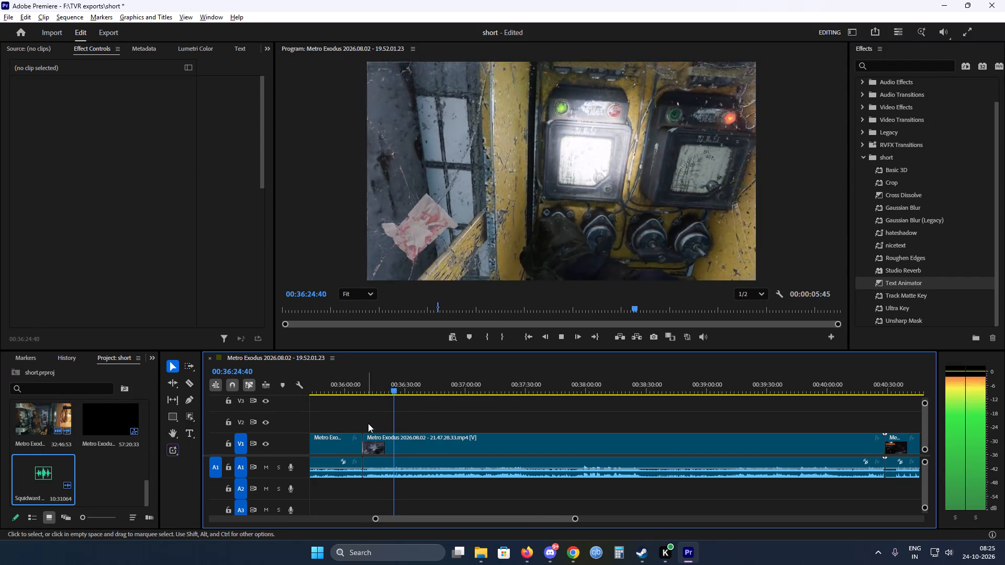
Split the 21.47.28.33 clip on V1 in the tiled corridor after the yellow control panel, at about 00:36:28.
scroll(368, 424, "up", 5, "alt")
scroll(371, 419, "up", 3)
scroll(401, 421, "up", 2, "alt")
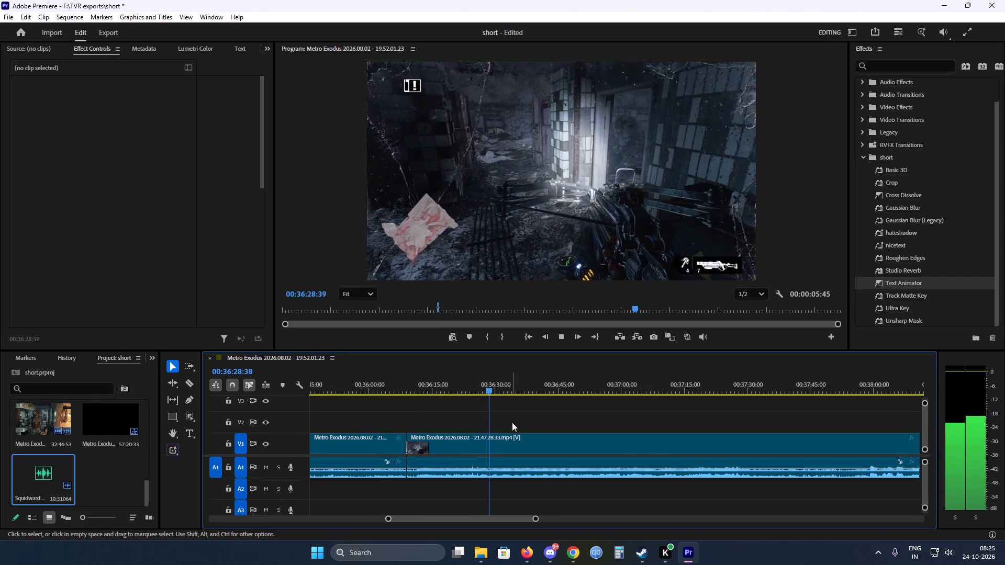
key("space")
key("c")
left_click(489, 442)
key("v")
Scrub through the exploration after the corridor cut and split the V1 clip at the return to the tiled hallway, at about 00:37:26.
key("space")
scroll(472, 415, "down", 3)
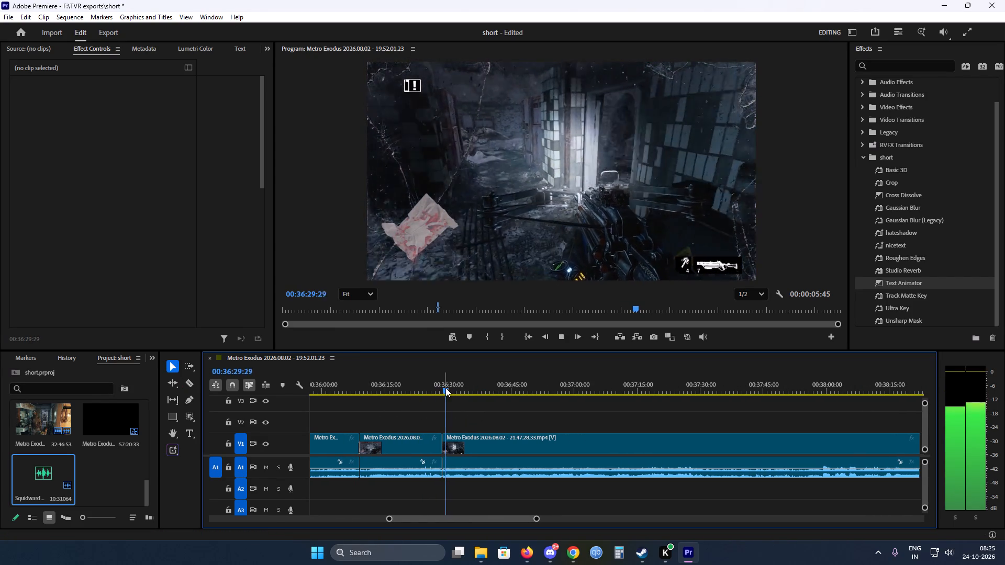
left_click_drag(445, 388, 490, 388)
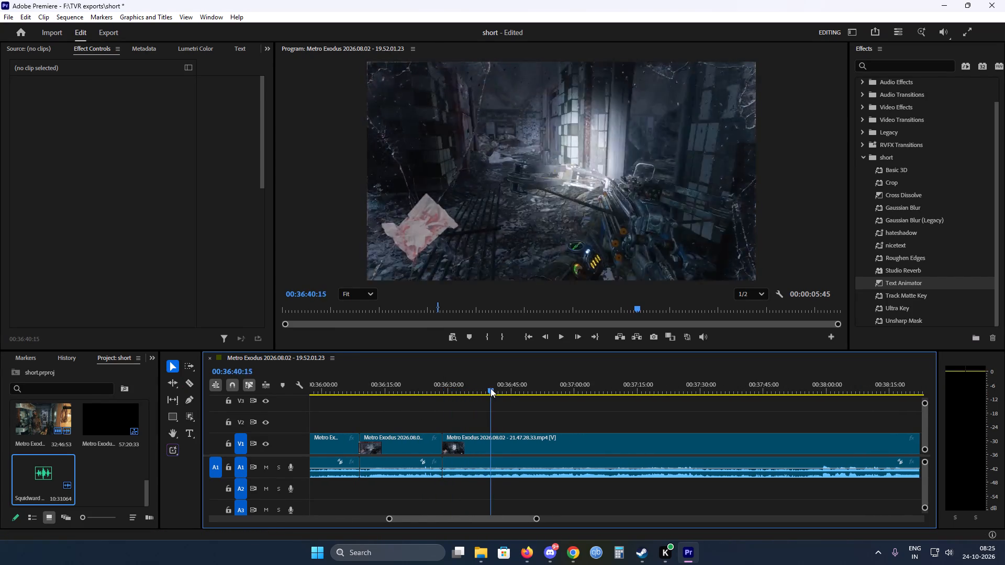
left_click_drag(490, 388, 554, 387)
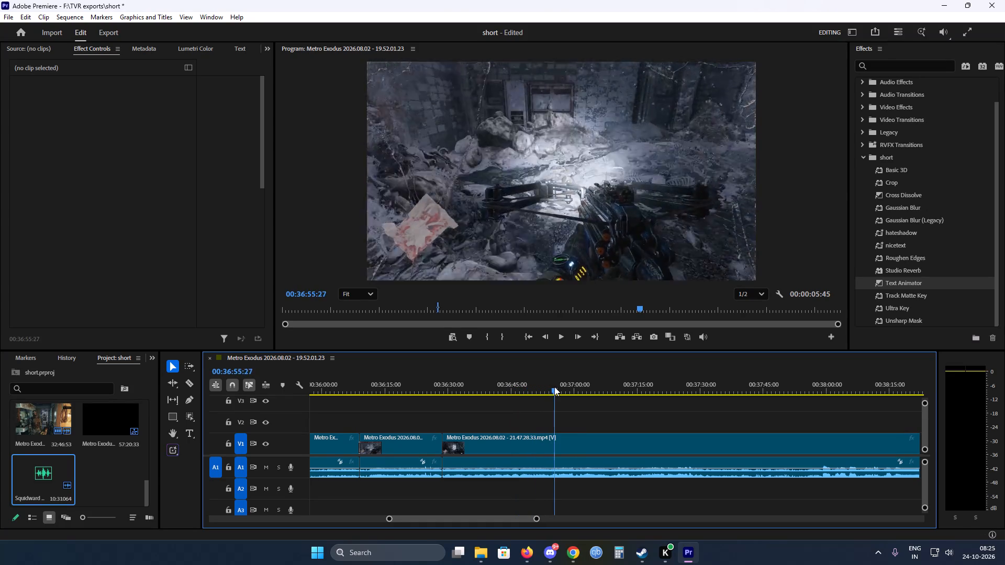
left_click_drag(554, 387, 607, 385)
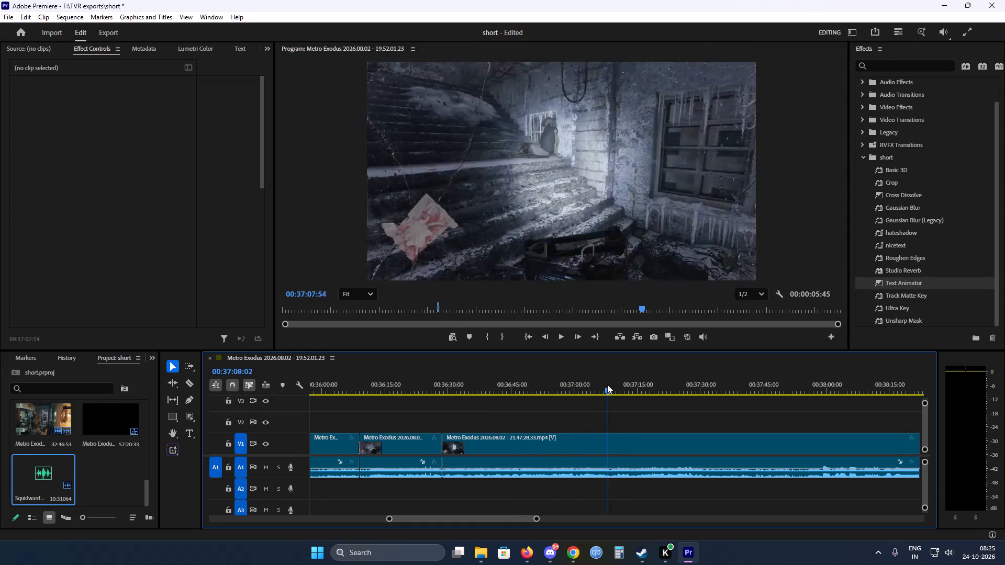
left_click_drag(607, 385, 633, 382)
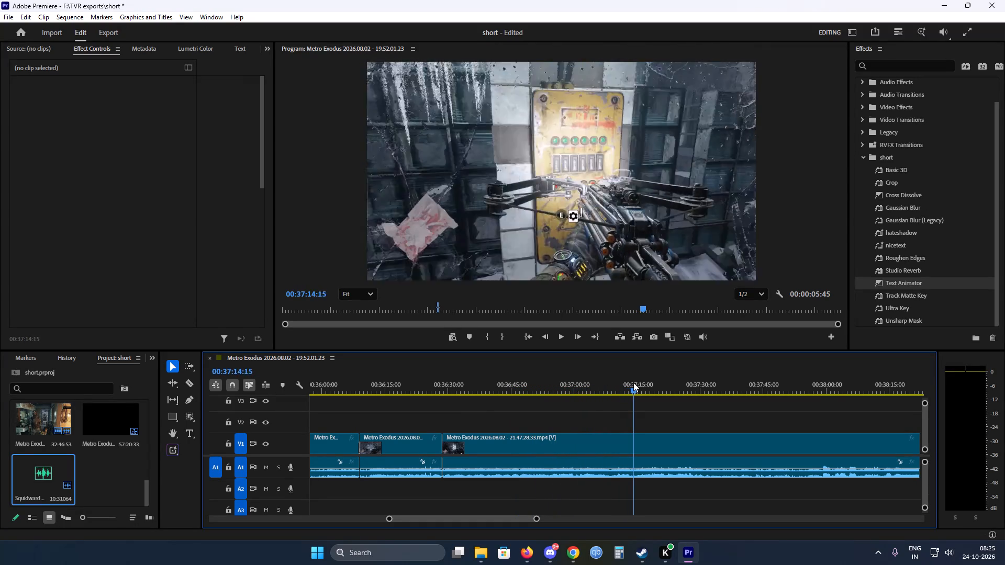
left_click_drag(633, 382, 663, 382)
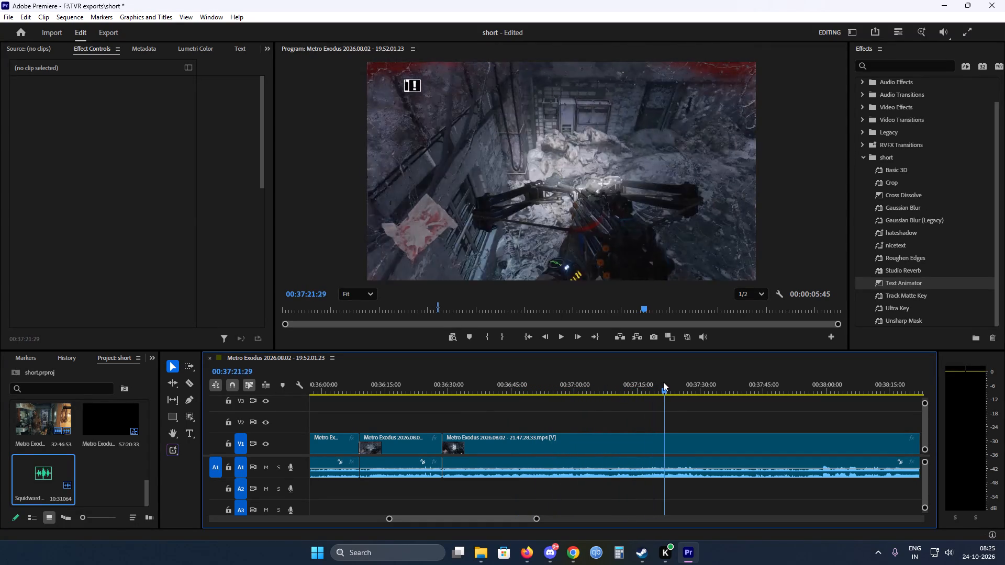
left_click_drag(663, 382, 678, 380)
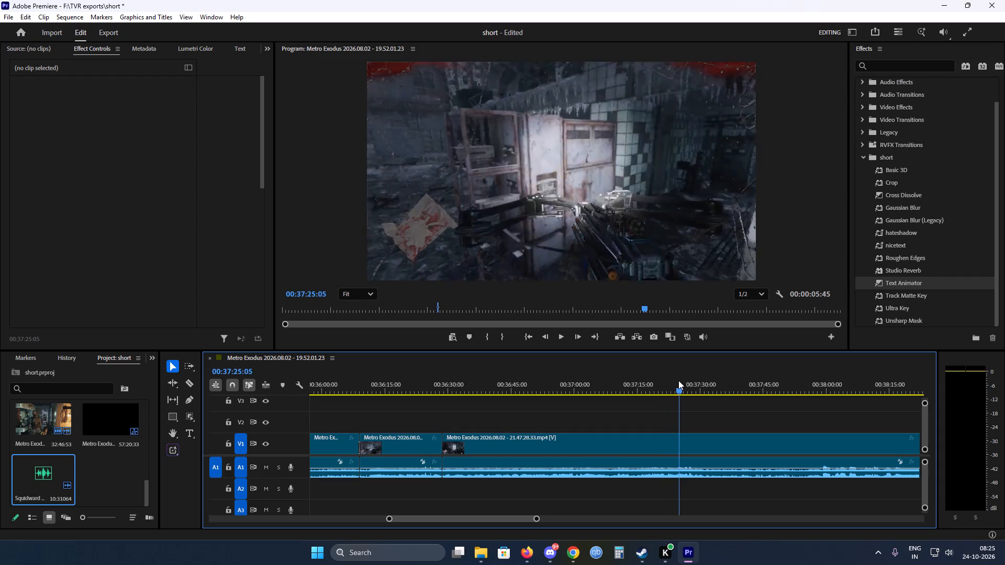
left_click_drag(678, 380, 709, 379)
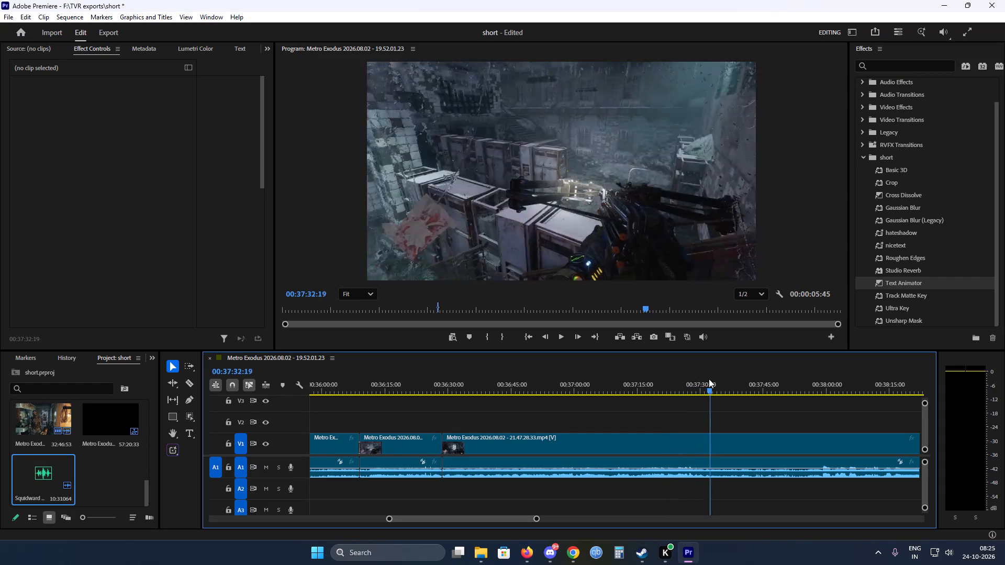
left_click_drag(709, 379, 582, 379)
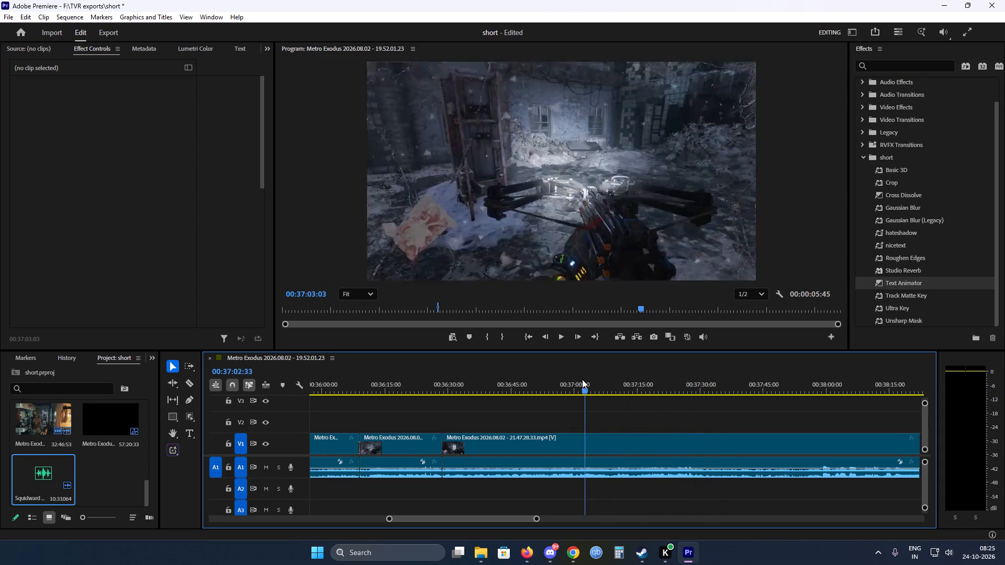
left_click_drag(582, 379, 470, 371)
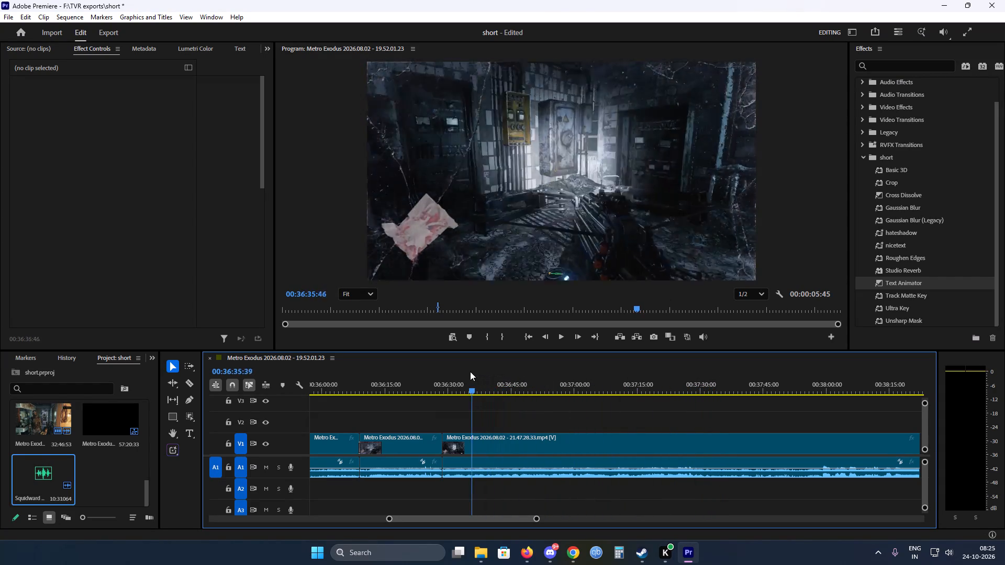
left_click_drag(470, 371, 490, 369)
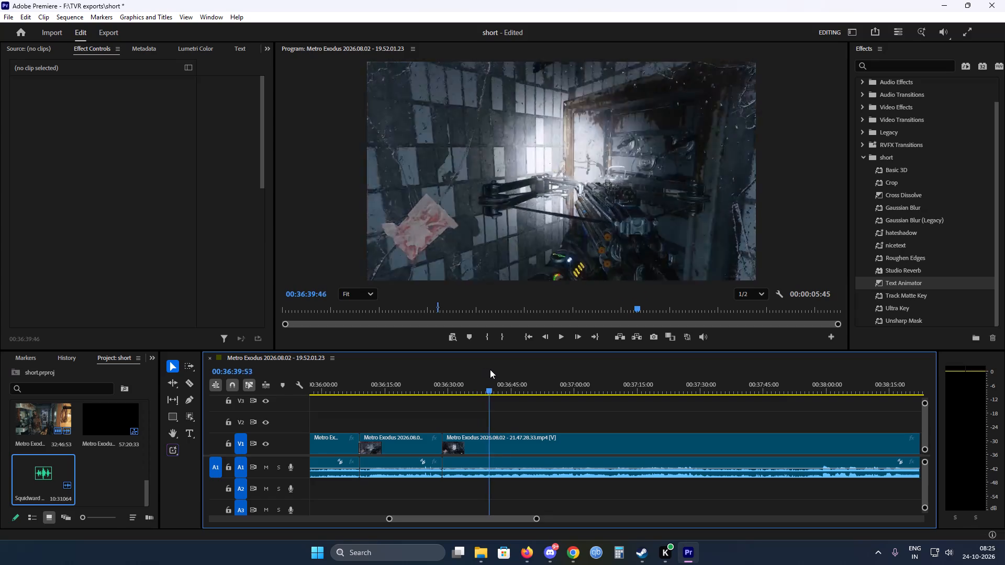
left_click_drag(490, 369, 562, 368)
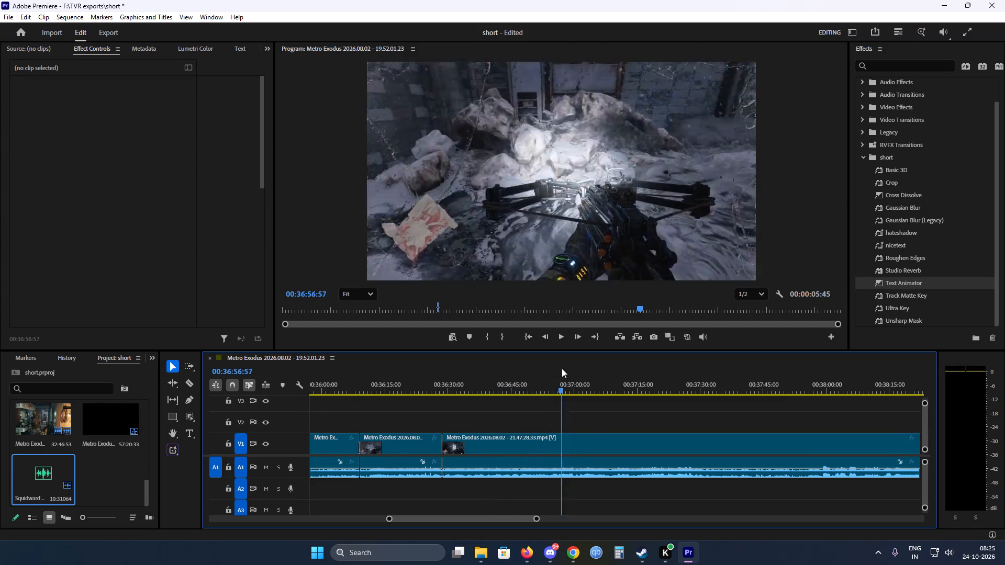
left_click_drag(562, 368, 655, 365)
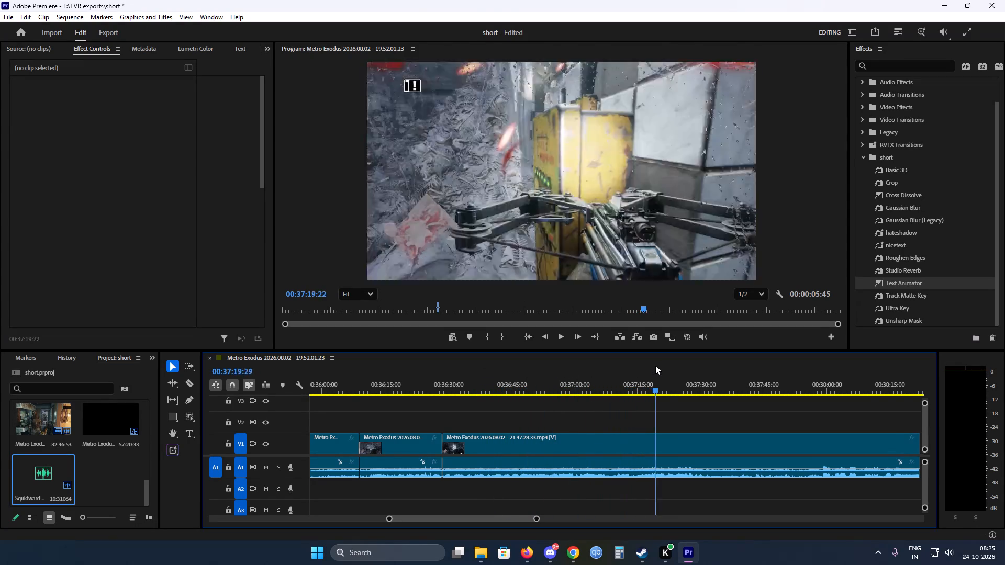
left_click_drag(655, 365, 683, 366)
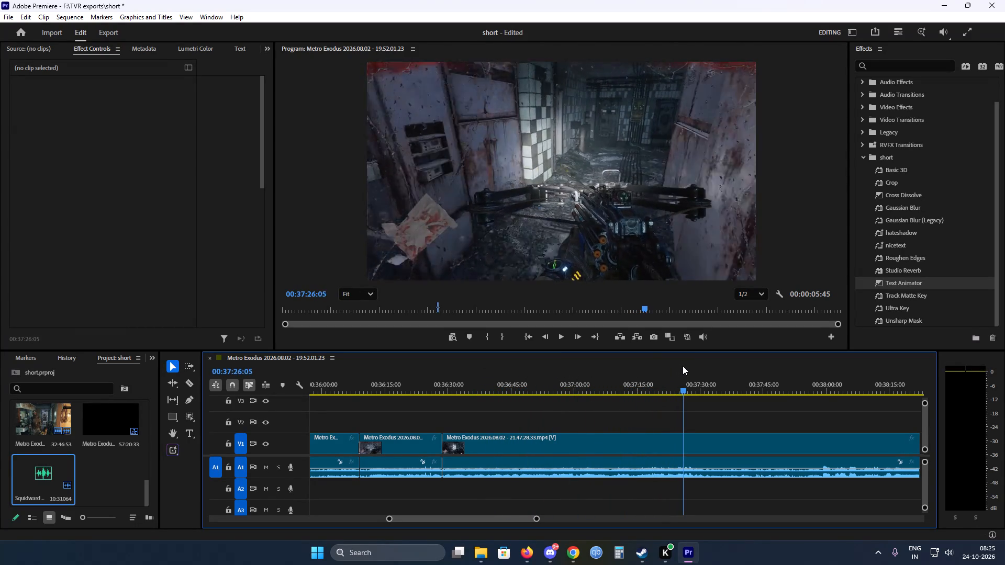
left_click_drag(683, 366, 683, 366)
key("c")
left_click(685, 438)
key("v")
Review the dark hallway footage and split the 21.47.28.33 clip on V1 at about 00:37:51.
key("space")
scroll(615, 430, "down", 13)
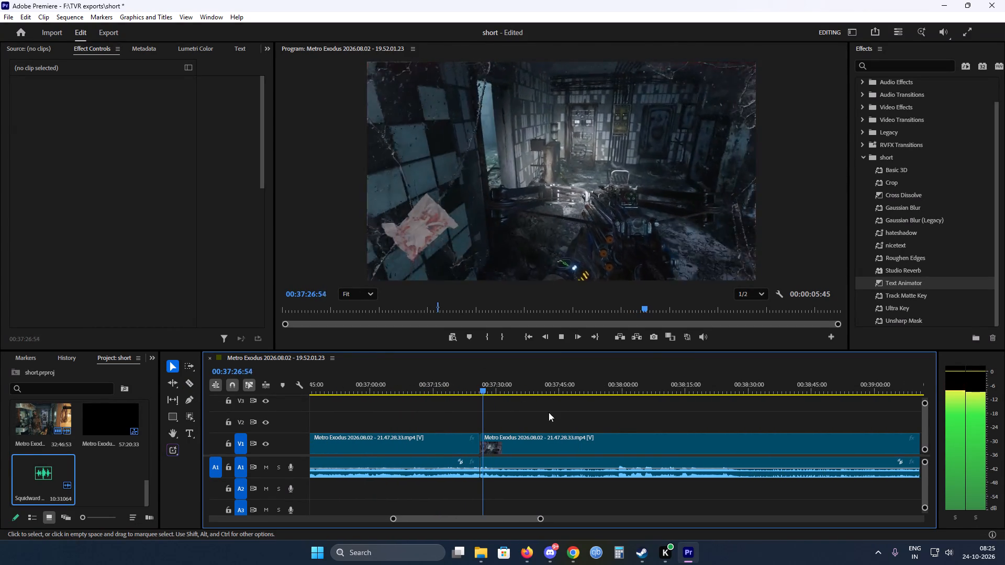
left_click_drag(488, 388, 538, 385)
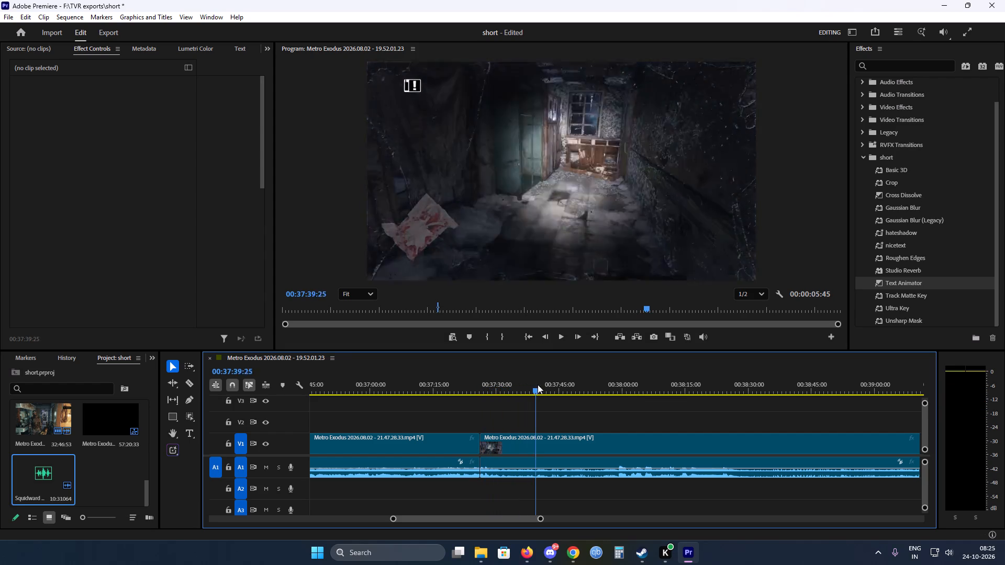
left_click_drag(538, 385, 571, 384)
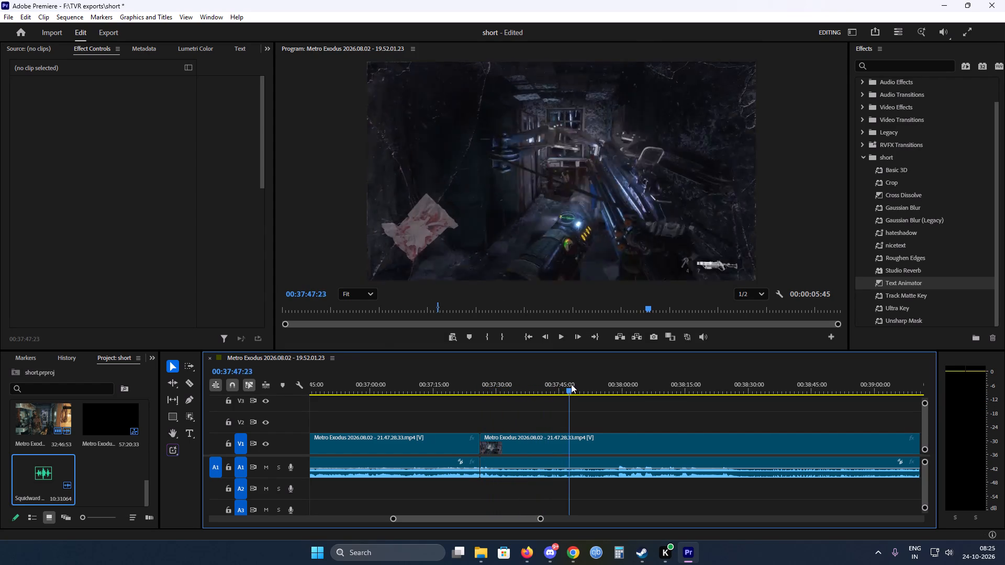
left_click_drag(571, 384, 572, 384)
key("space")
scroll(567, 398, "down", 9)
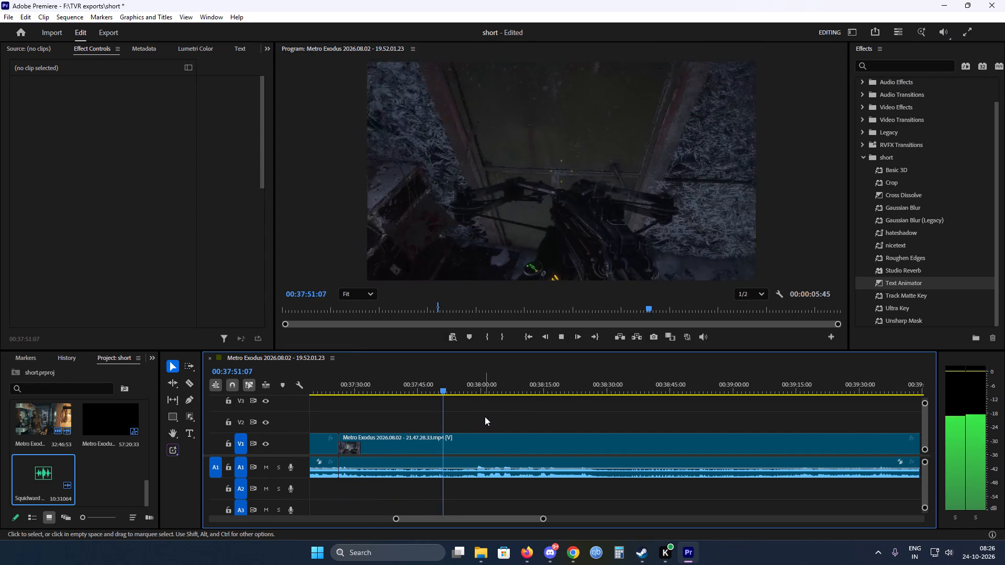
key("space")
key("c")
left_click(444, 440)
key("v")
Scrub past the caged bodies and split the 21.47.28.33 clip on V1 at about 00:38:27.
key("space")
left_click_drag(448, 390, 463, 387)
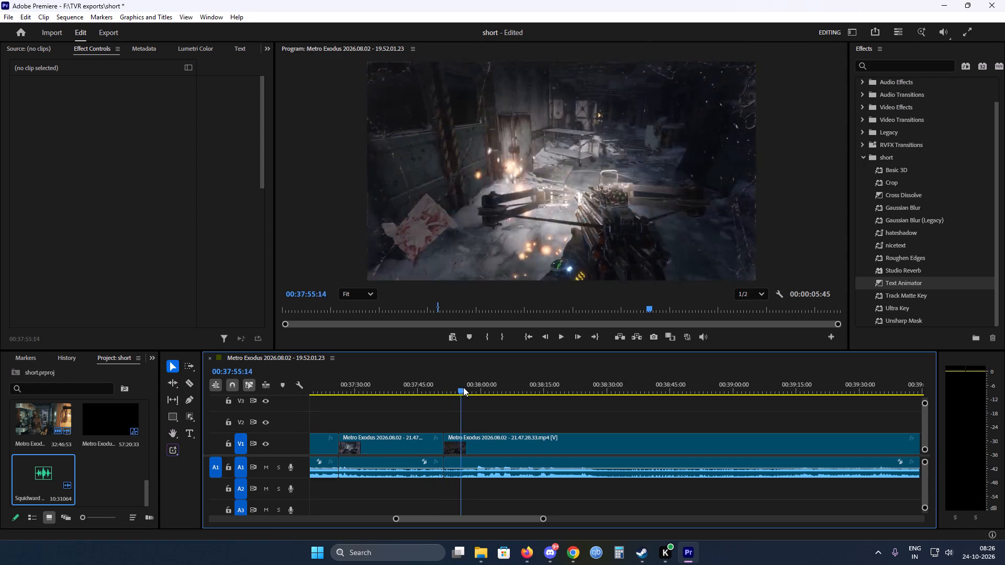
left_click_drag(463, 387, 485, 386)
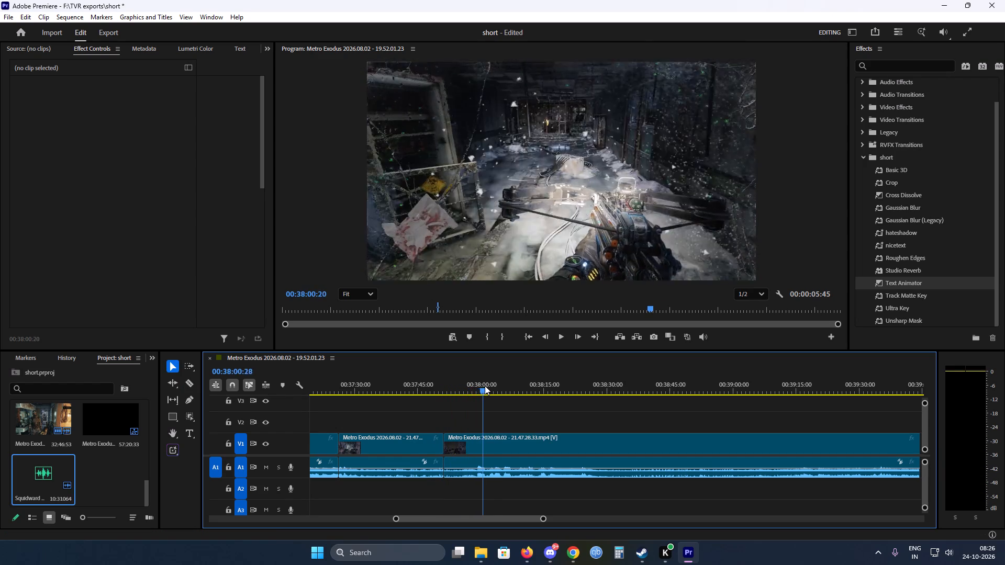
left_click_drag(485, 386, 542, 384)
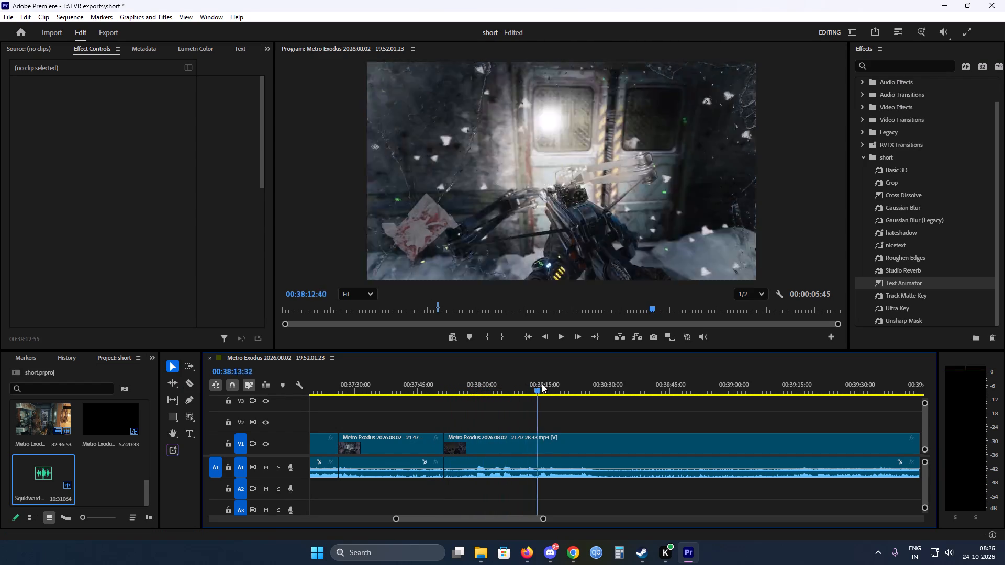
left_click_drag(542, 384, 587, 382)
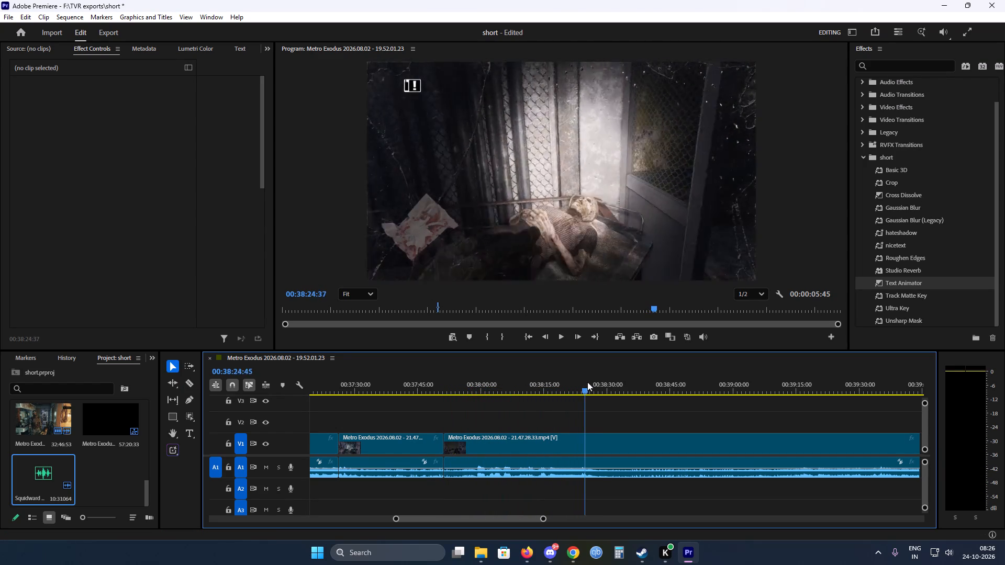
left_click_drag(587, 382, 622, 381)
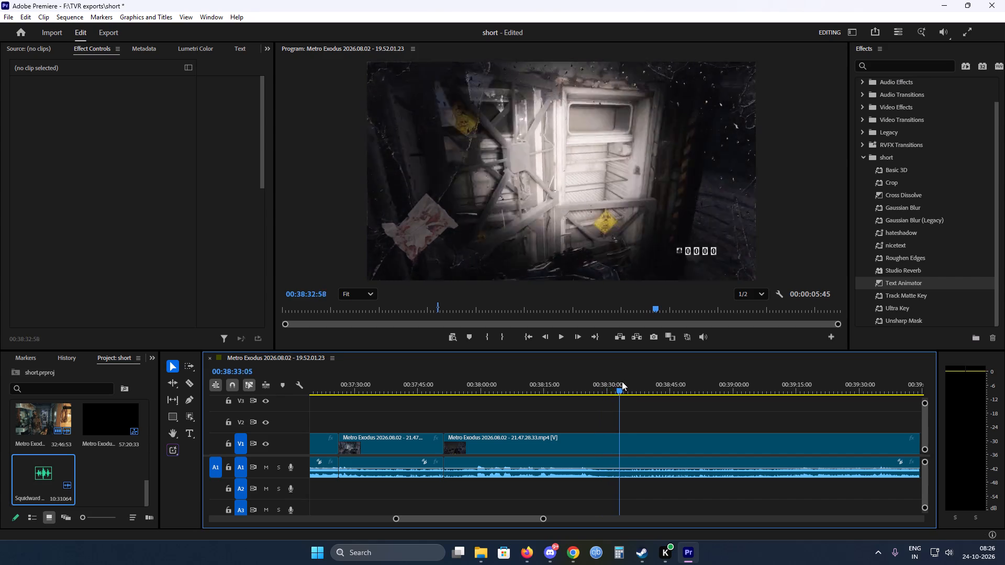
left_click_drag(622, 381, 560, 379)
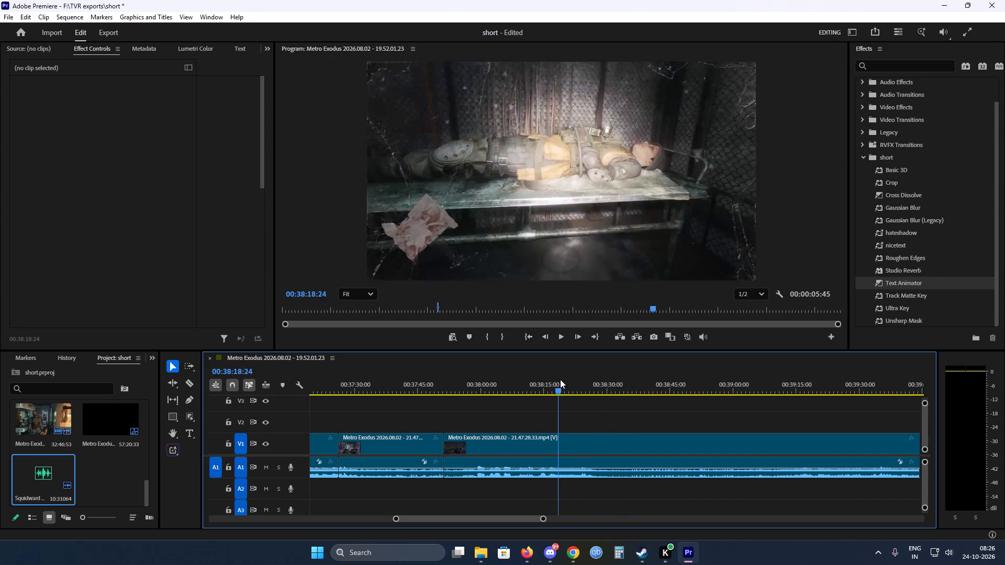
left_click_drag(560, 379, 589, 378)
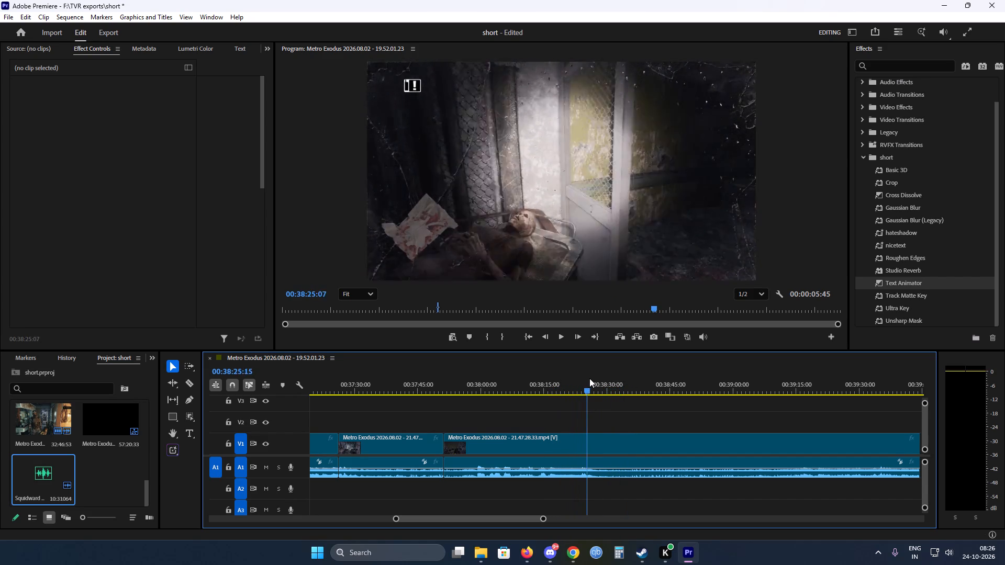
left_click_drag(589, 378, 598, 378)
key("c")
left_click(597, 440)
key("v")
Split V1 again at 00:38:36:12, ripple-delete the short segment between the two cuts, and save the project.
key("space")
scroll(560, 432, "down", 5)
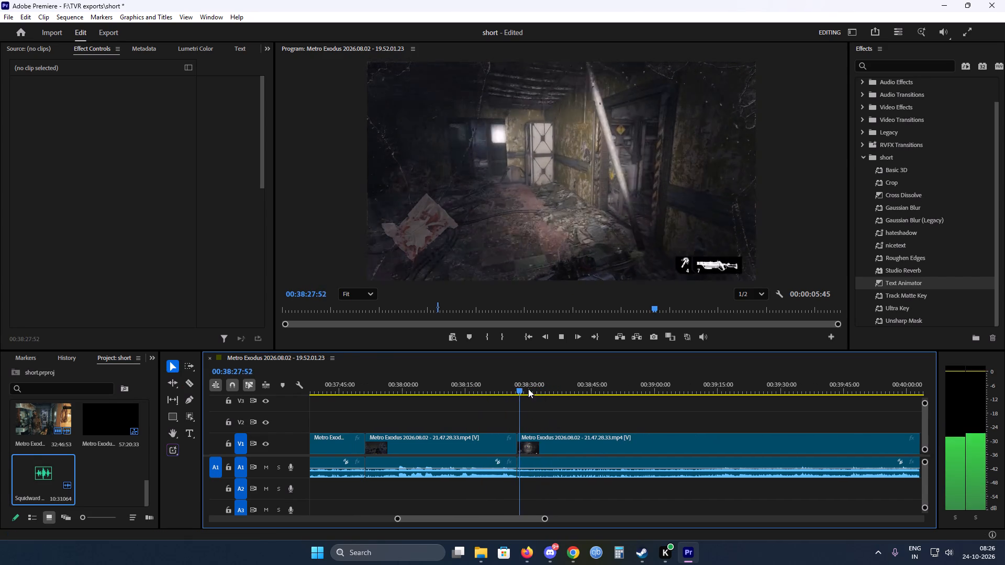
left_click_drag(524, 388, 572, 388)
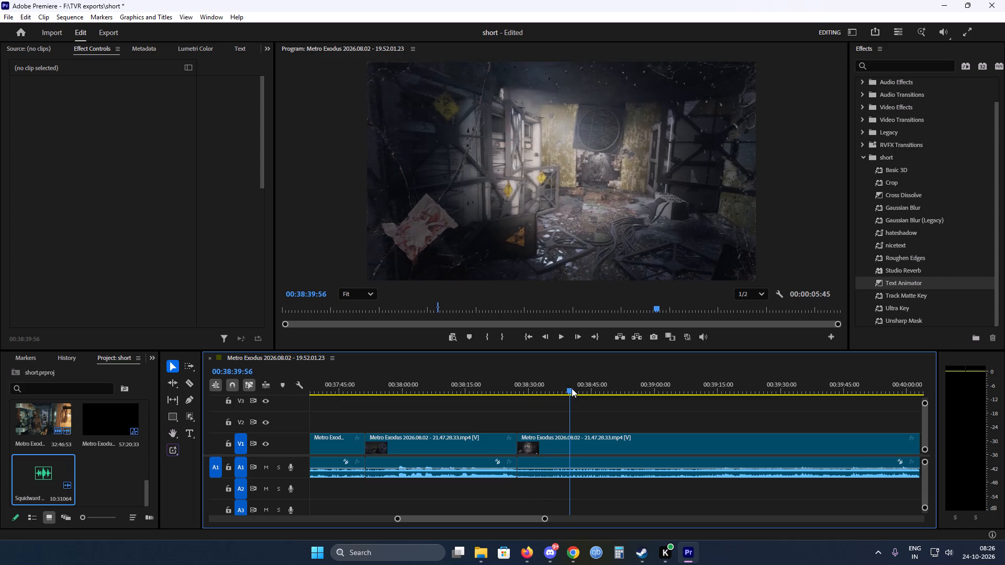
left_click_drag(572, 388, 556, 389)
key("c")
left_click(554, 442)
key("v")
left_click(542, 442)
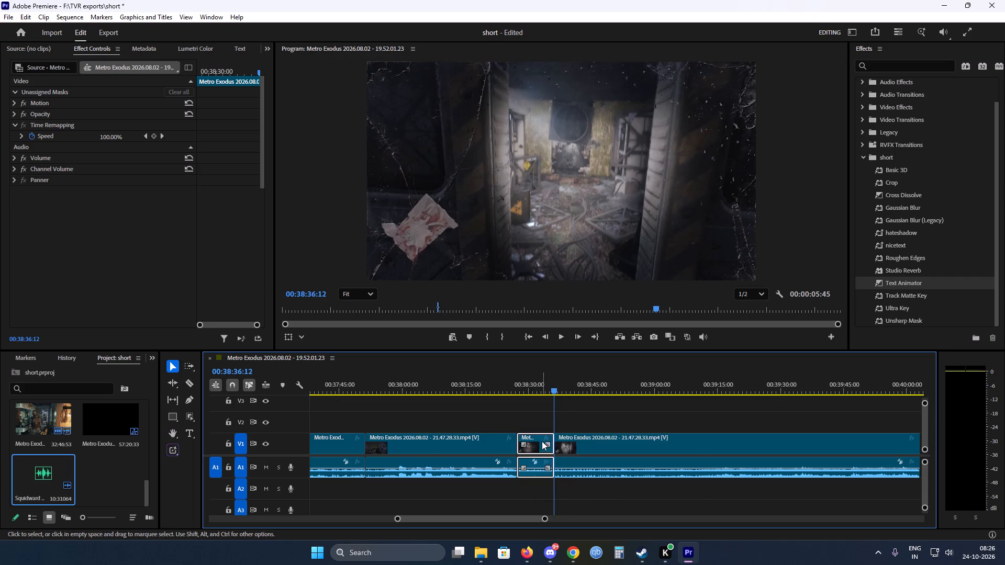
right_click(542, 441)
left_click(579, 73)
key("ctrl+s")
Apply the default video transition to the V1 cut at 00:38:27:36, play it back, and save the project.
key("space")
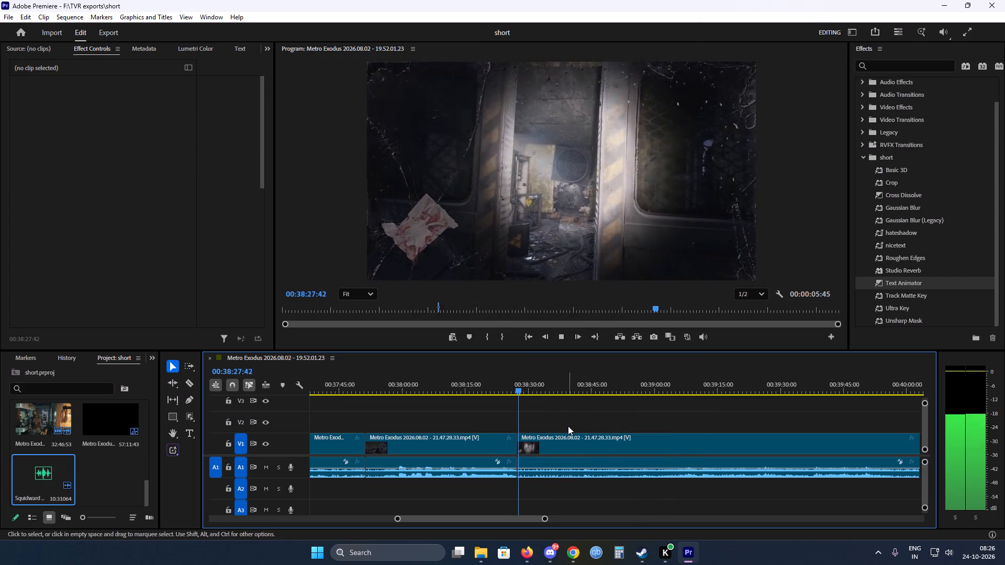
left_click(522, 391)
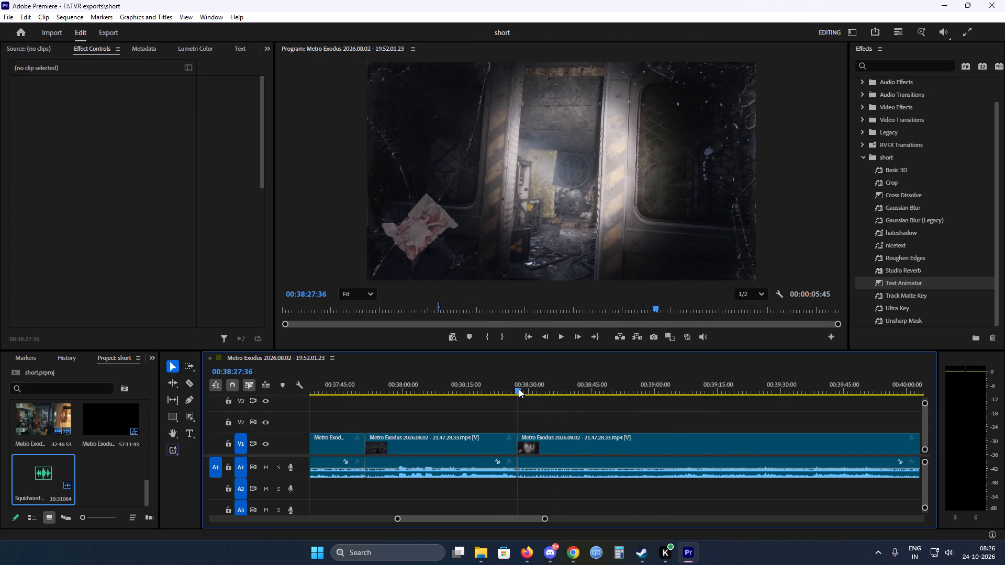
key("ctrl+d")
key("space")
scroll(486, 417, "up", 5, "alt")
scroll(541, 411, "up", 4, "alt")
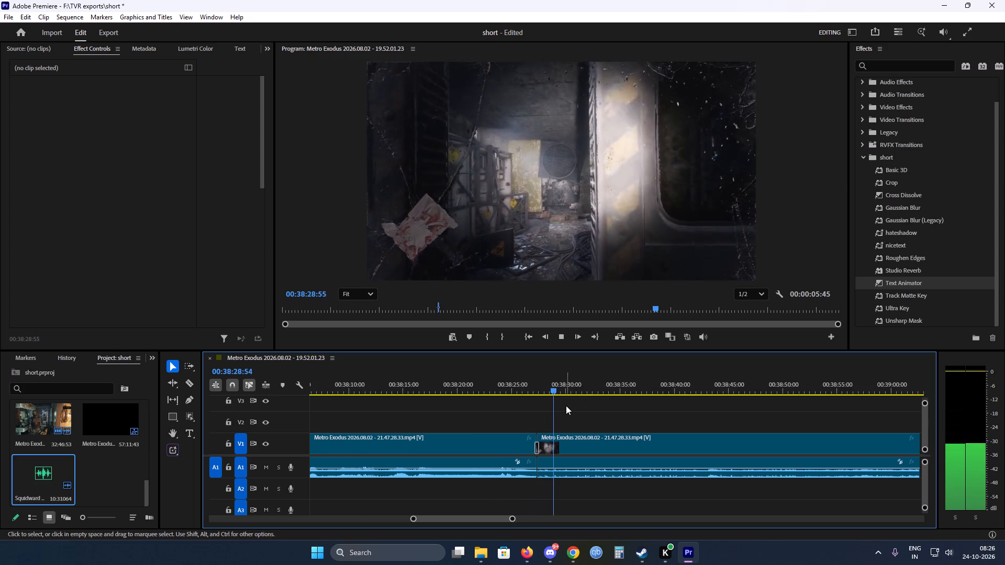
scroll(566, 405, "down", 4)
key("space")
key("ctrl+s")
Review the footage from the cabinet room through the creature attack and black screen, towards the end of the 21.47.28.33 clip.
key("space")
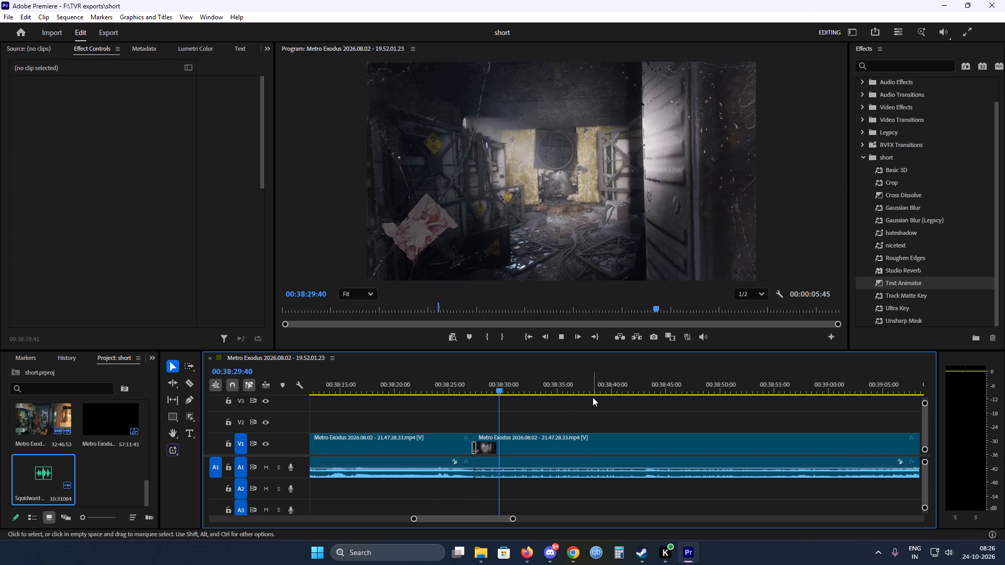
scroll(540, 423, "down", 2)
scroll(498, 402, "down", 1)
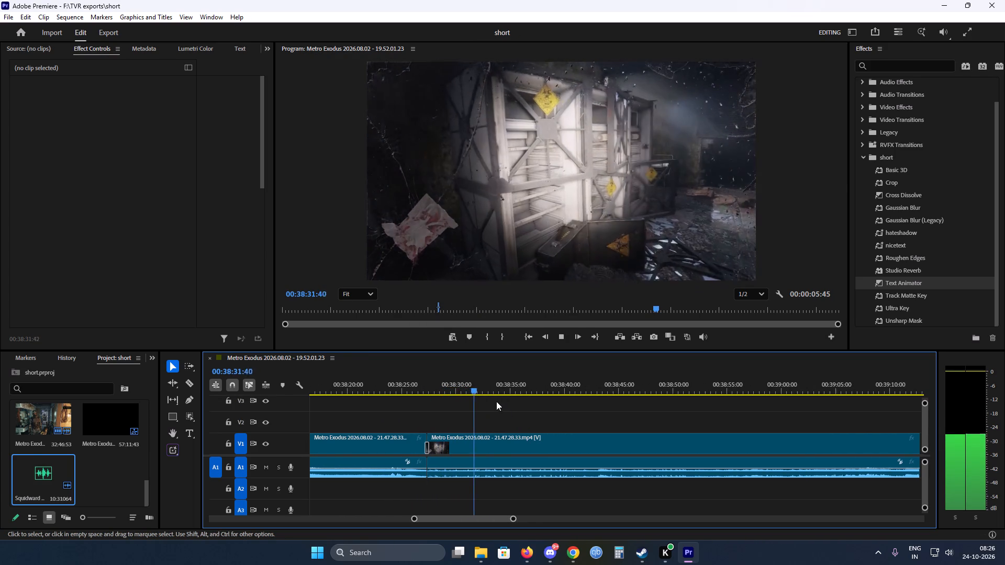
scroll(496, 401, "down", 1)
left_click_drag(465, 390, 518, 387)
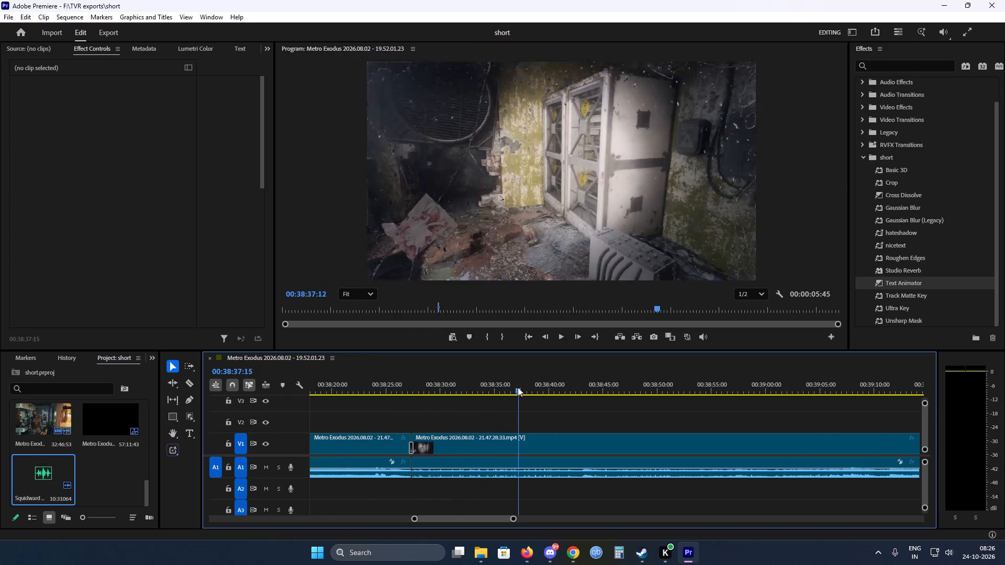
left_click_drag(518, 387, 634, 385)
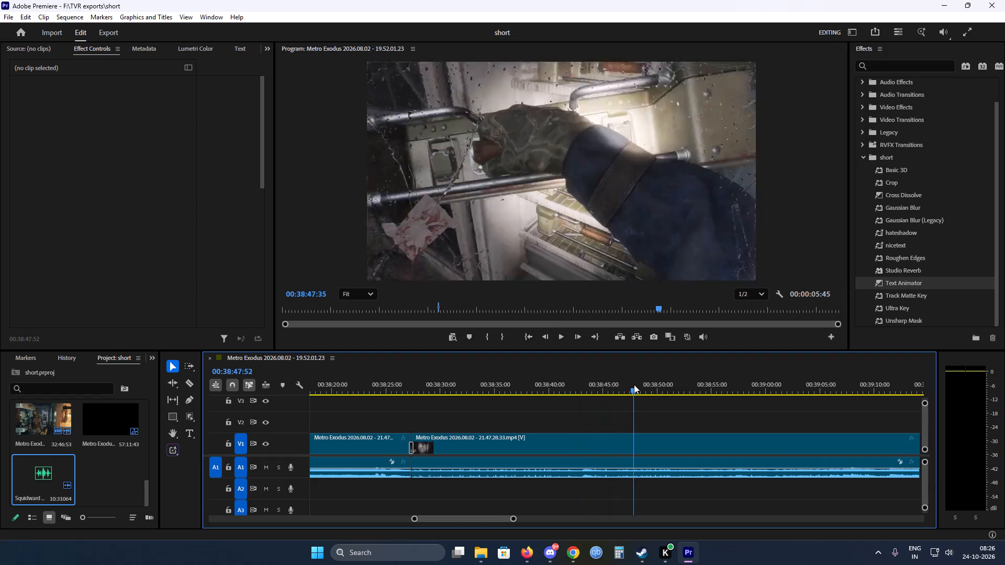
left_click_drag(634, 385, 777, 383)
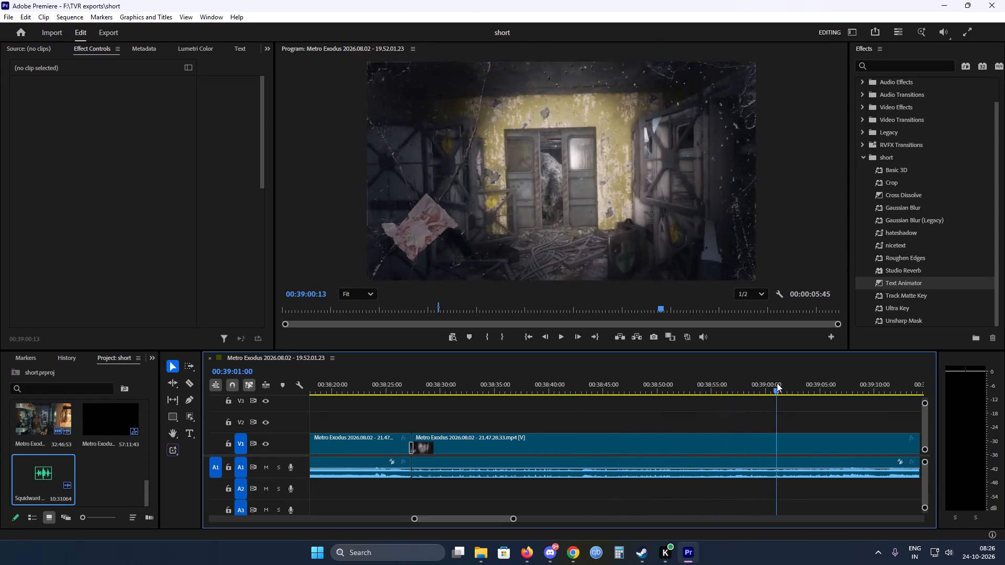
left_click_drag(777, 383, 800, 383)
key("space")
scroll(580, 412, "down", 15)
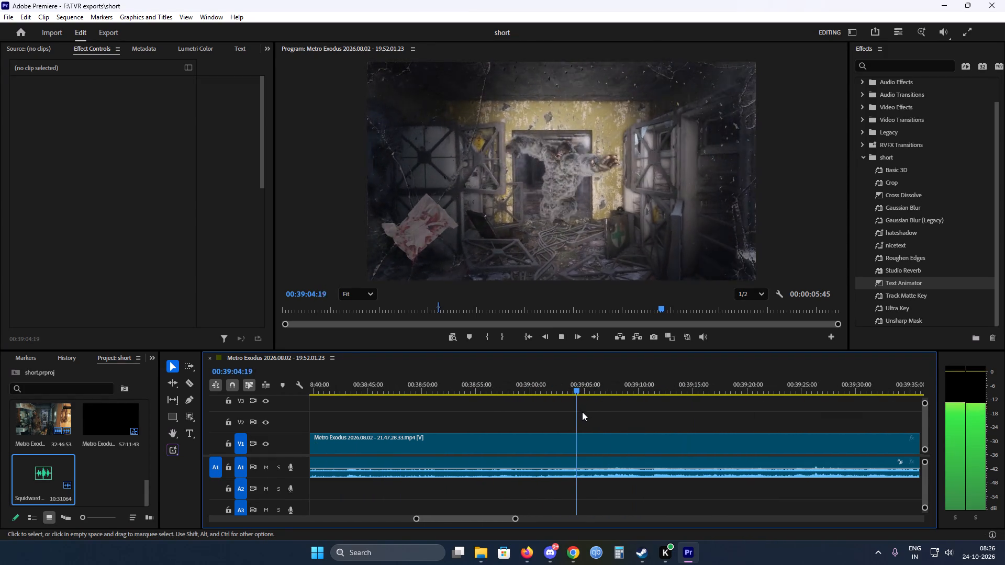
scroll(607, 413, "down", 9, "alt")
scroll(613, 410, "down", 13)
left_click_drag(426, 388, 438, 388)
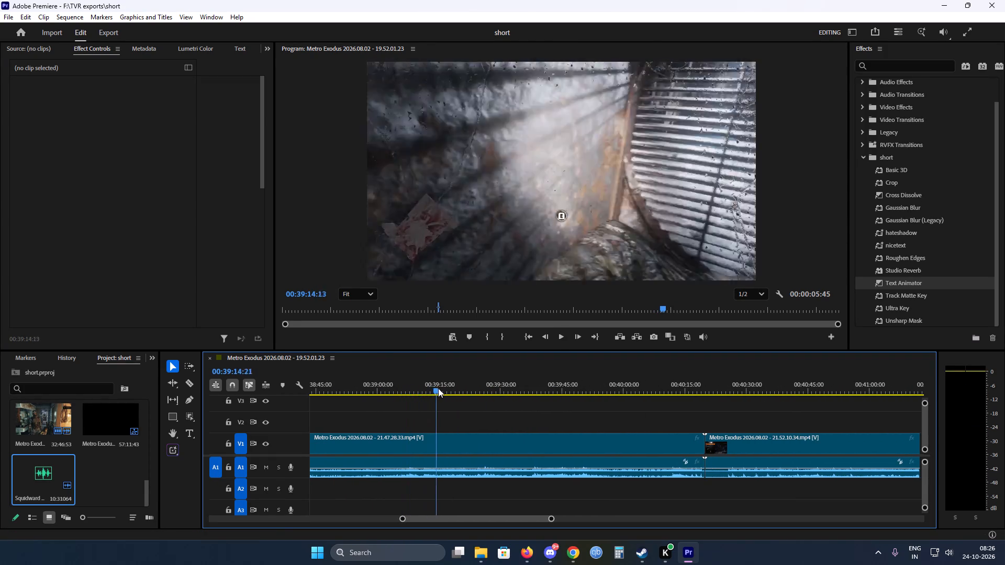
left_click_drag(438, 388, 523, 387)
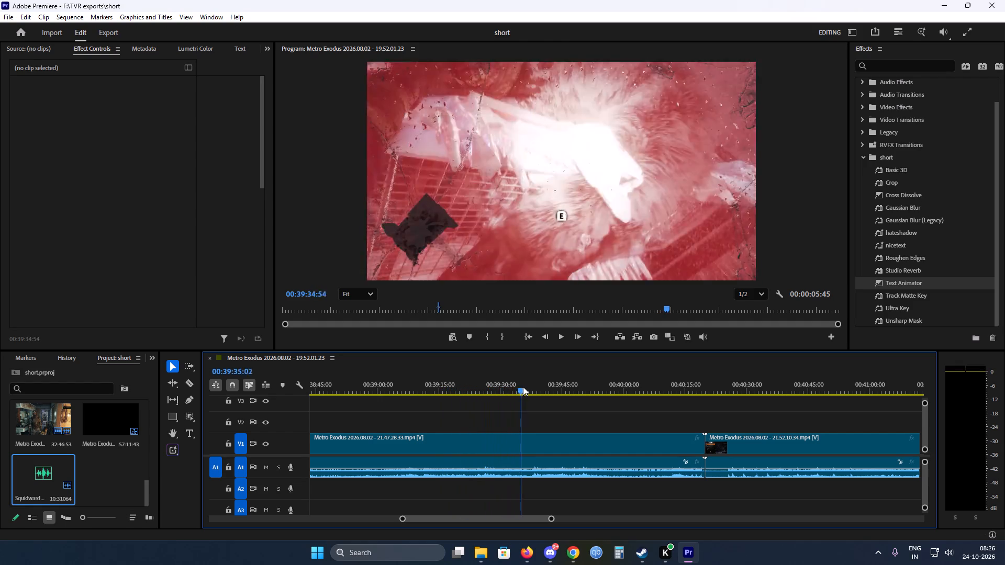
left_click_drag(523, 387, 591, 385)
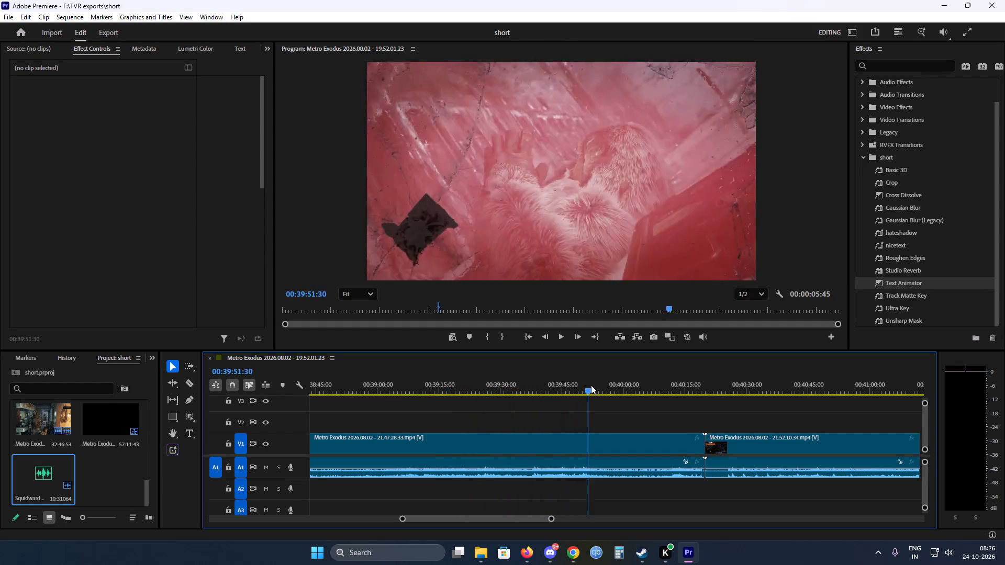
left_click_drag(591, 385, 653, 381)
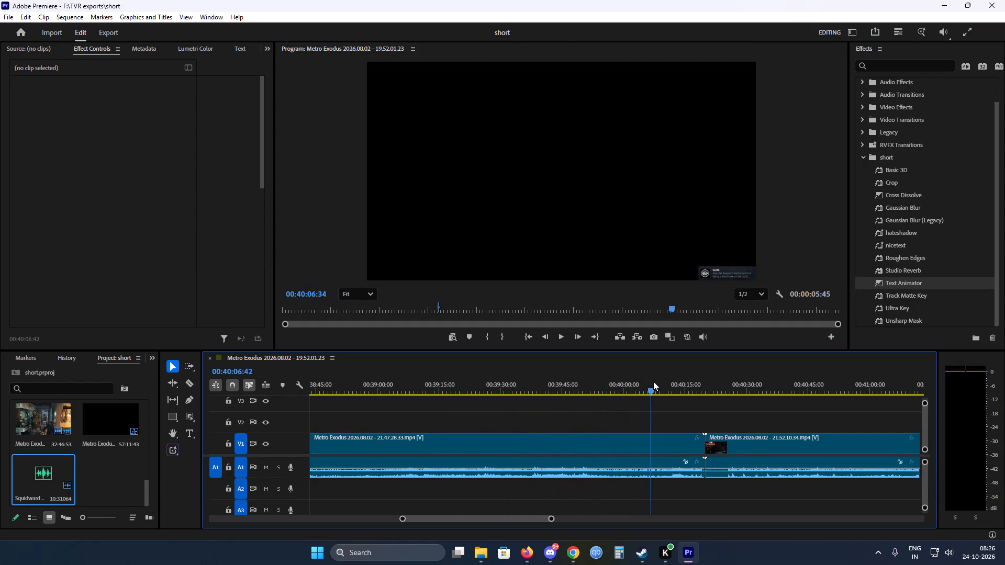
left_click_drag(653, 381, 674, 379)
key("space")
Find the last frame before the pause menu slides in and split the 21.47.28.33 clip on V1 at 00:40:19:10.
scroll(649, 396, "up", 5)
scroll(723, 405, "up", 5, "alt")
scroll(787, 411, "down", 14)
left_click_drag(561, 389, 595, 389)
scroll(606, 417, "up", 11, "alt")
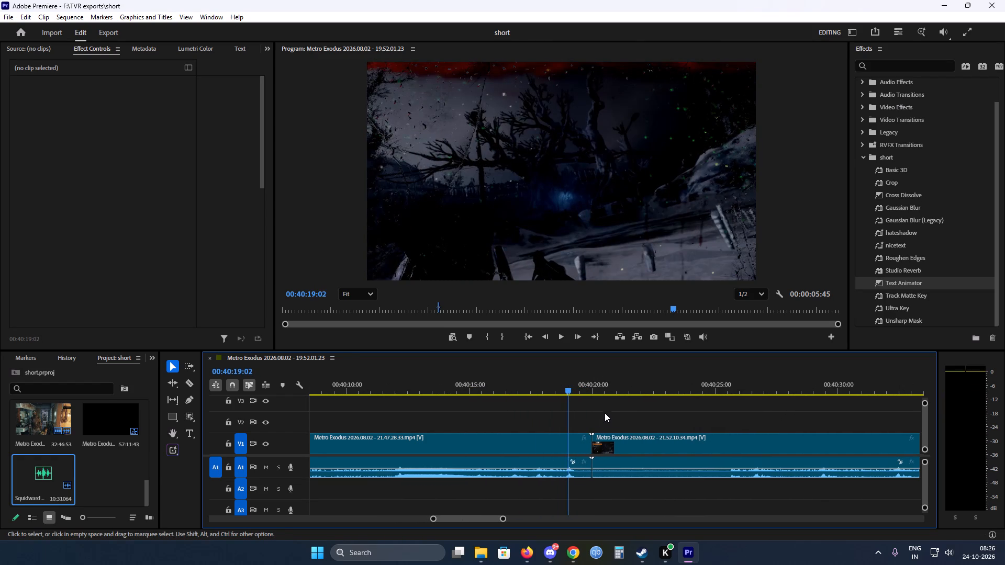
key("space")
key("space")
left_click(582, 389)
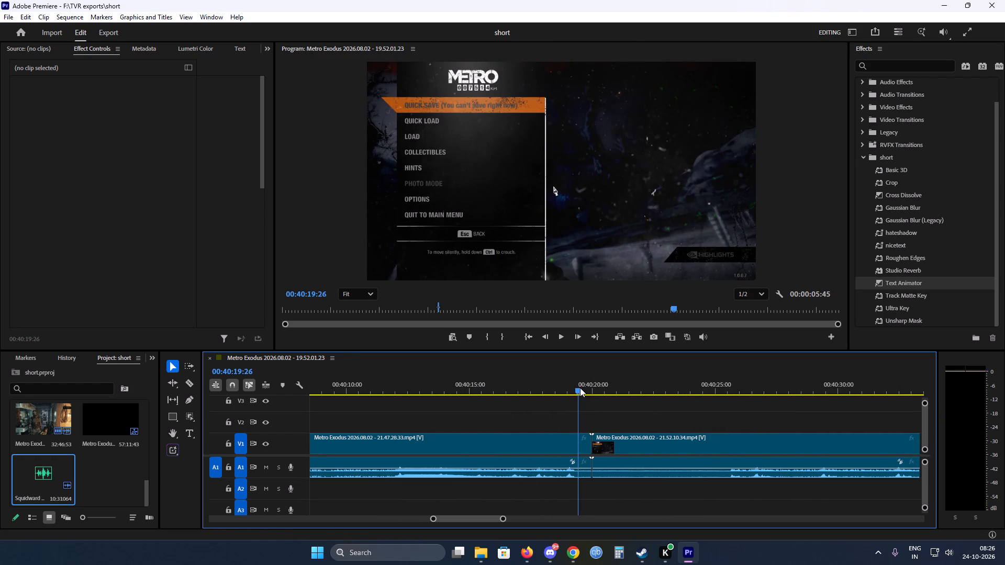
key("Right")
key("Right")
key("Right")
key("Left")
key("Left")
key("Left")
key("Left")
key("Left")
key("Left")
key("Left")
key("Left")
key("Left")
key("Left")
key("Left")
key("Left")
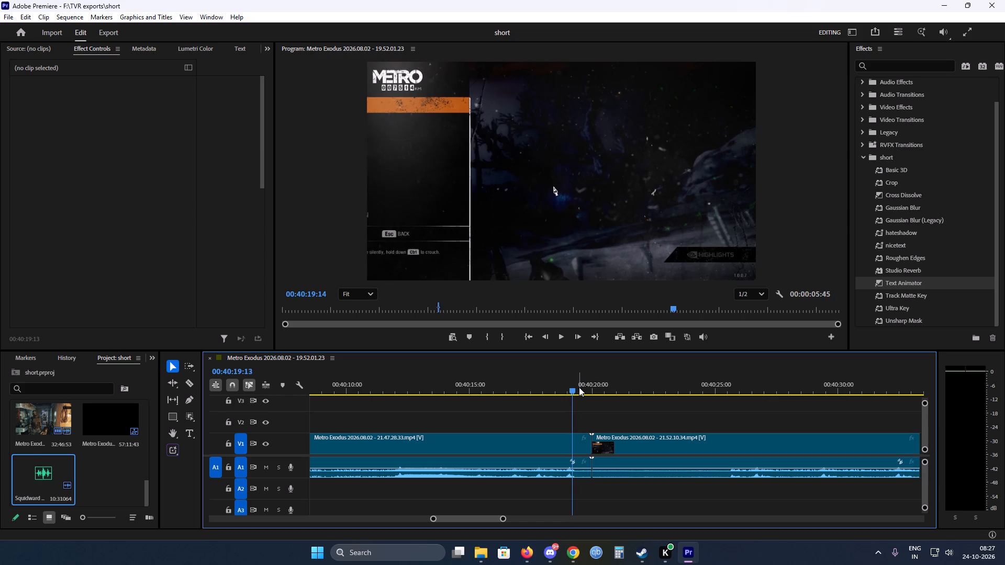
key("Left")
key("Left")
key("Left")
key("Right")
key("Left")
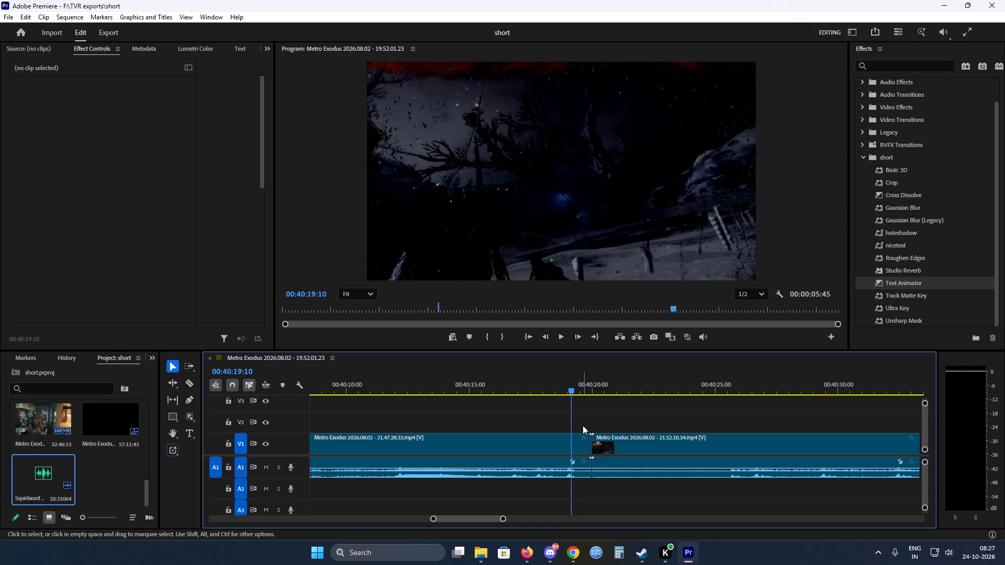
key("c")
left_click(572, 440)
key("v")
Split the 21.52.10.34 clip on V1 at 00:40:25:34, where the dark snowy scene resumes after the pause menu.
key("space")
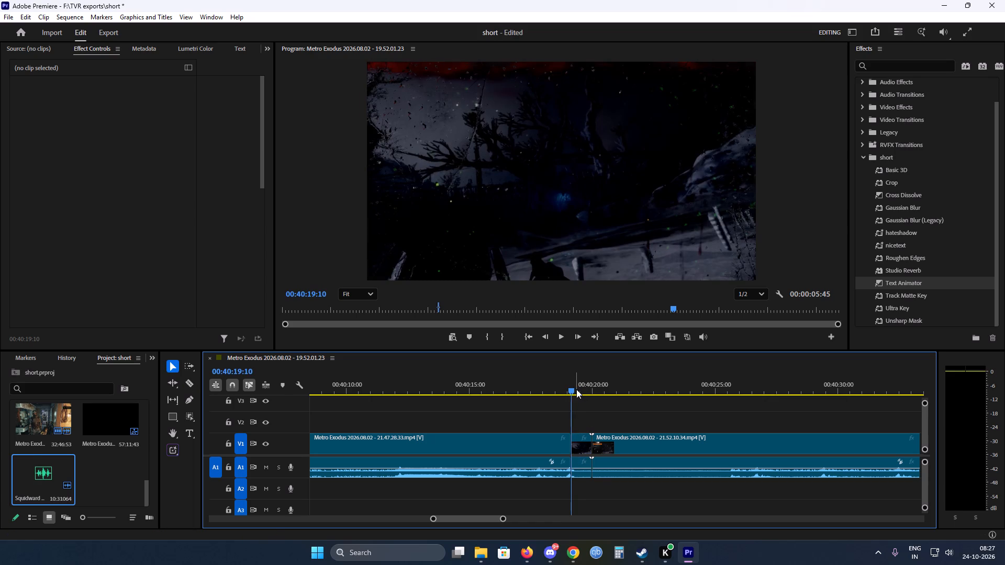
left_click_drag(582, 390, 729, 395)
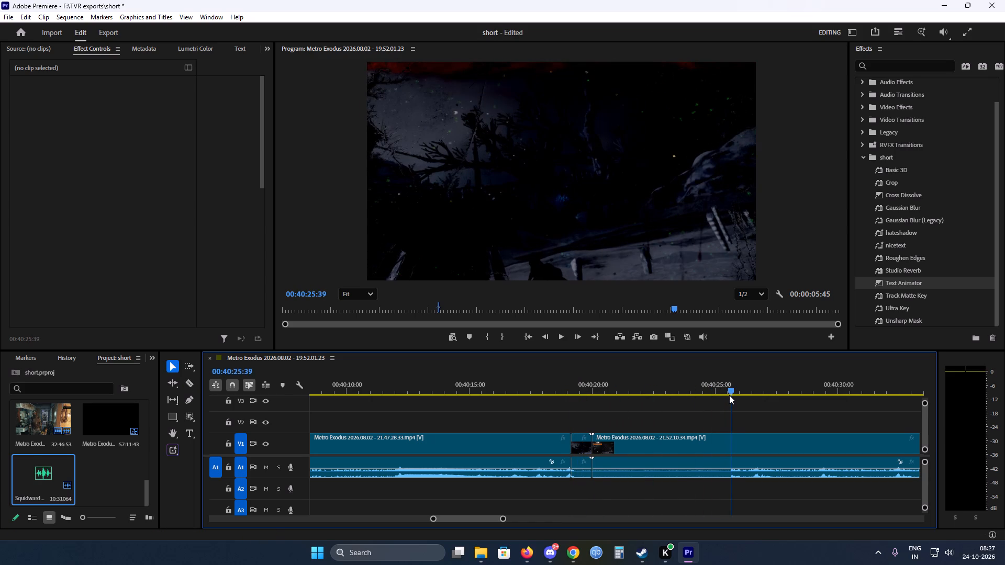
key("Left")
key("Left")
key("Left")
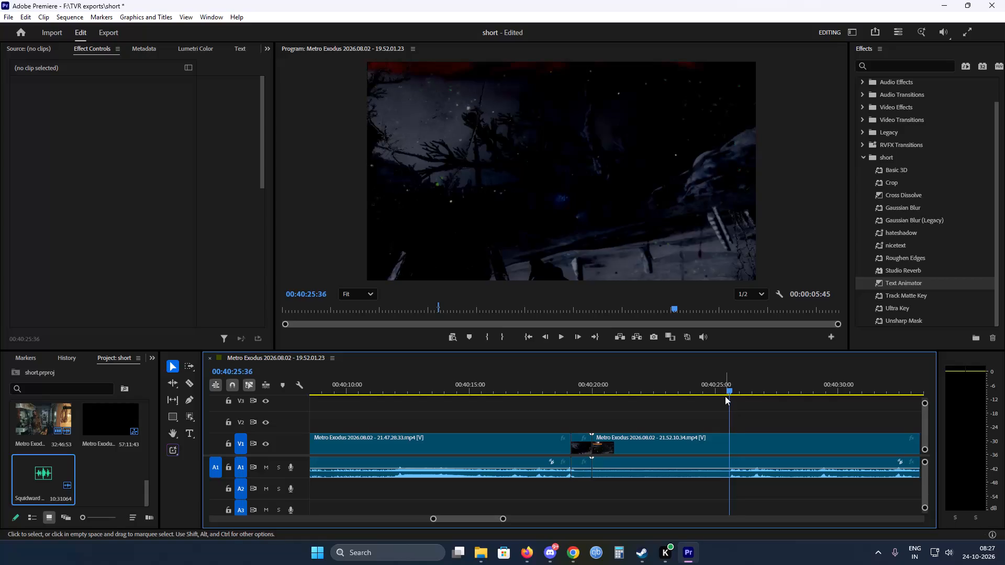
key("Left")
key("Left")
key("Left")
key("Right")
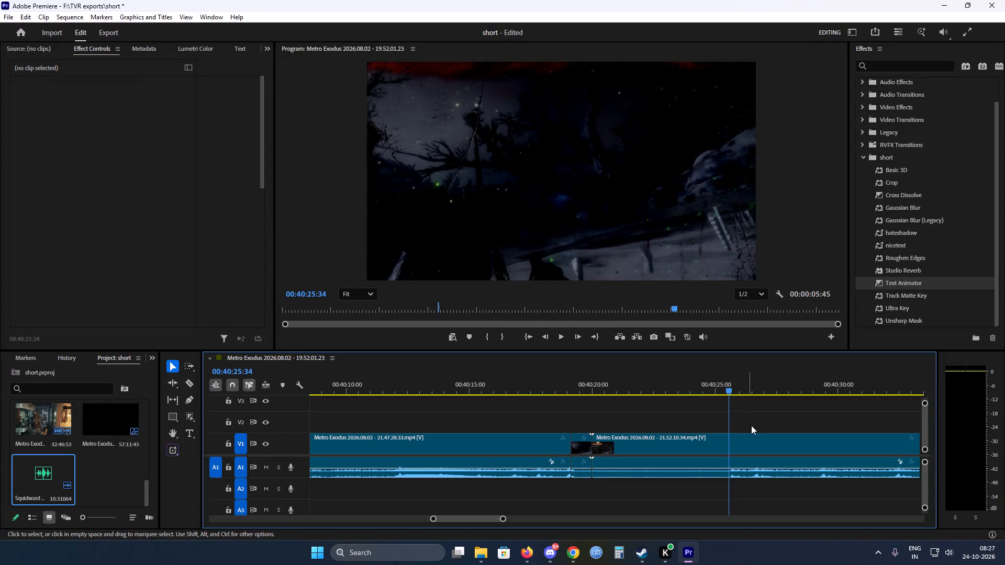
key("c")
left_click(729, 445)
key("v")
Ripple-delete both pause-menu segments between 00:40:19:10 and 00:40:25:34, and save the project.
left_click_drag(575, 412, 613, 433)
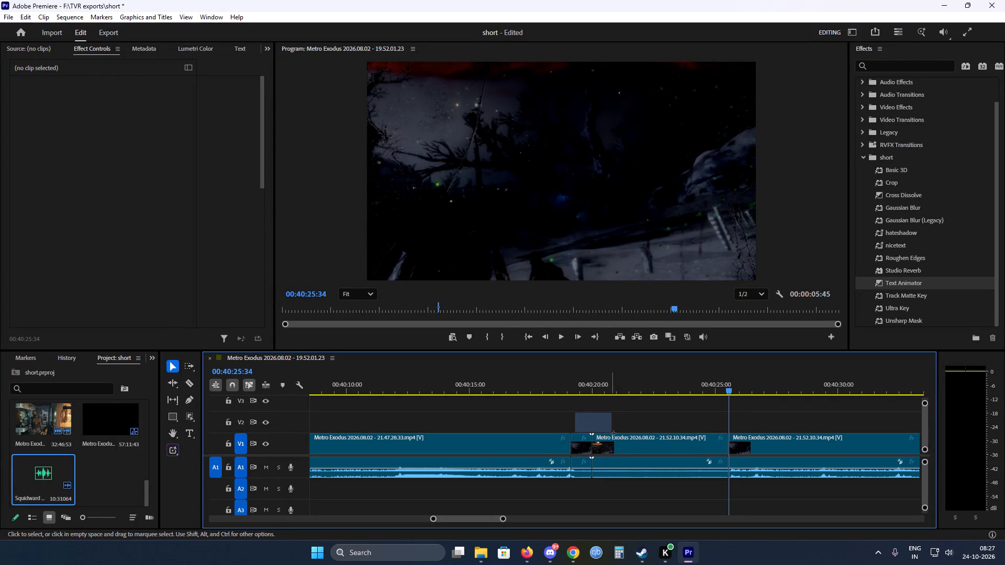
left_click_drag(613, 433, 623, 439)
right_click(623, 439)
left_click(655, 75)
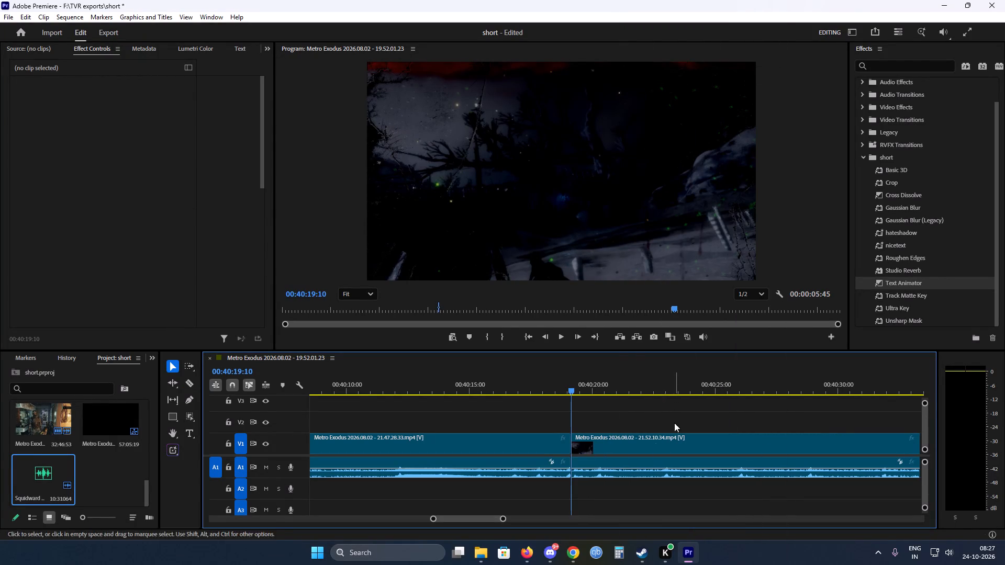
key("ctrl+s")
Apply the default Cross Dissolve to the V1 cut at 00:40:19:10 and play it back.
key("ctrl+d")
left_click_drag(572, 391, 565, 389)
key("space")
key("space")
scroll(586, 421, "up", 6, "alt")
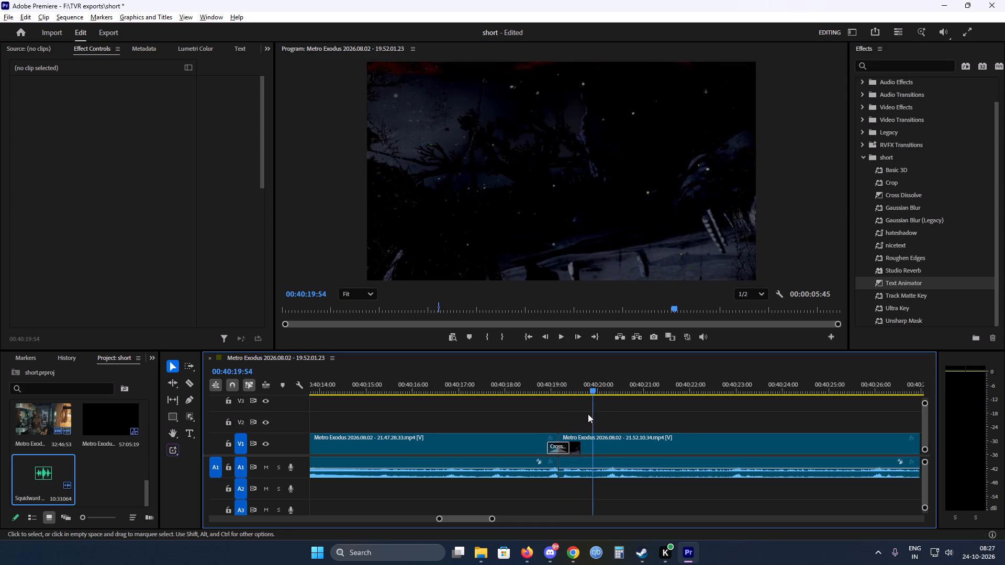
Split the 21.47.28.33 clip on V1 at 00:40:18:54, just before the Cross Dissolve.
left_click_drag(595, 390, 548, 385)
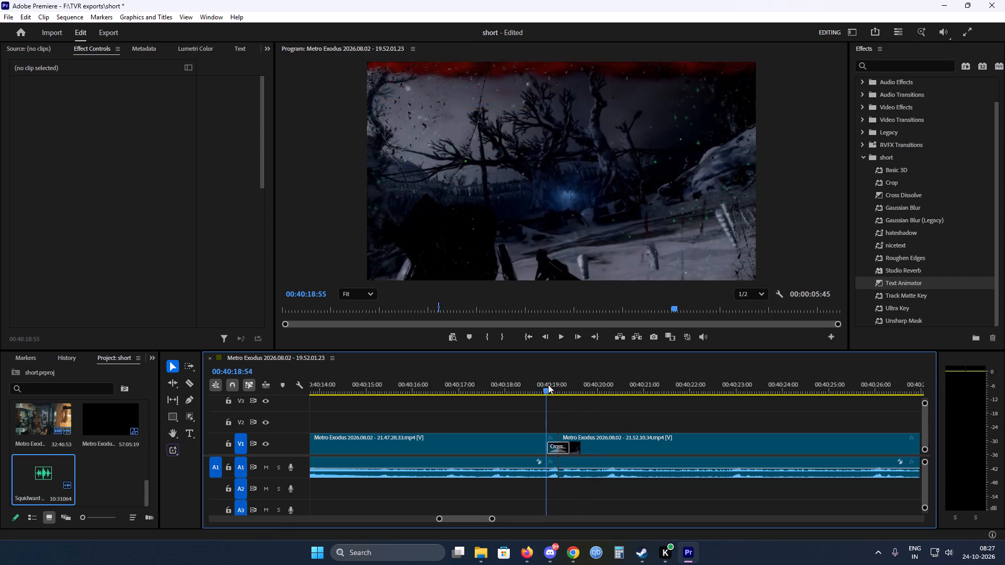
left_click_drag(548, 385, 545, 383)
key("Right")
key("Right")
key("Right")
key("Right")
key("c")
left_click(545, 435)
key("v")
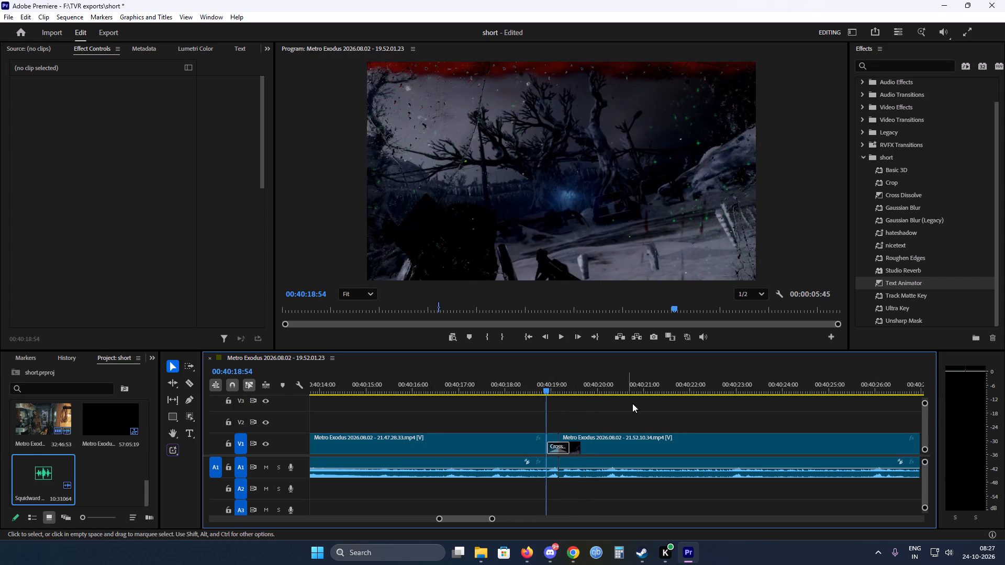
Split the 21.52.10.34 clip on V1 at 00:40:19:18, within the dark snowy scene.
left_click_drag(548, 389, 565, 388)
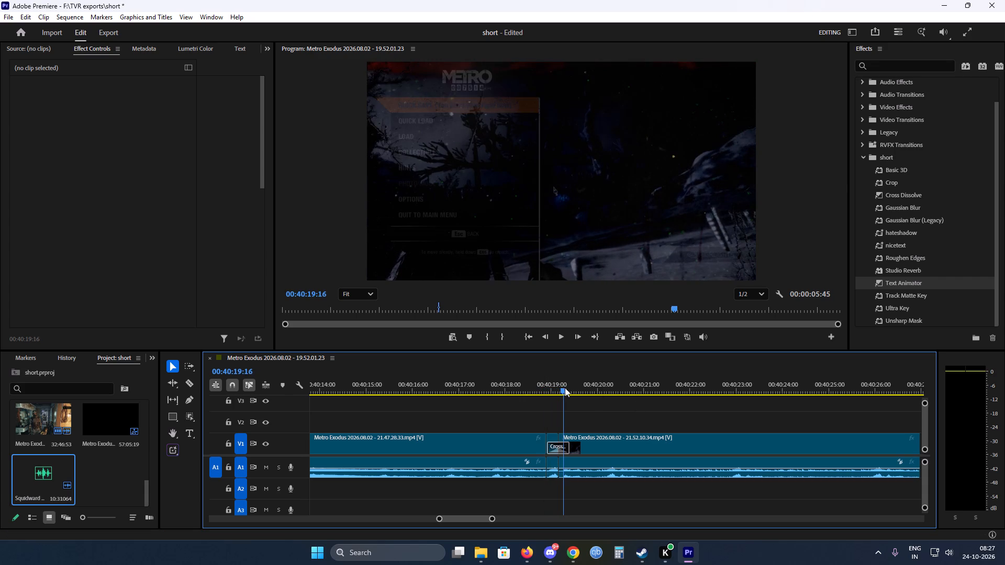
left_click_drag(565, 388, 567, 388)
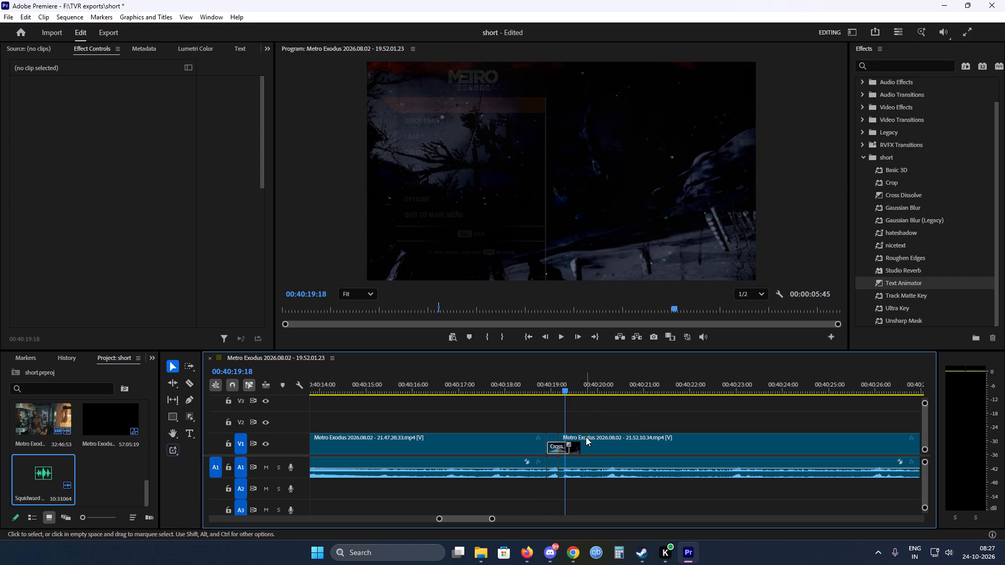
key("c")
left_click(566, 435)
key("v")
Ripple-delete both short segments between 00:40:18:54 and 00:40:19:18, save the project and play back the cut.
left_click_drag(549, 417, 563, 434)
right_click(563, 434)
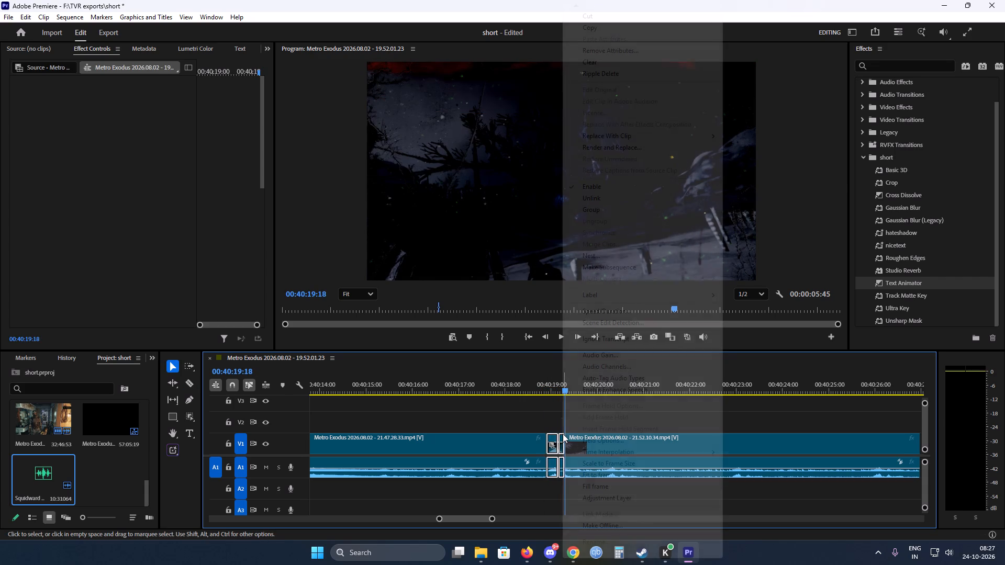
left_click(606, 73)
key("ctrl+s")
key("space")
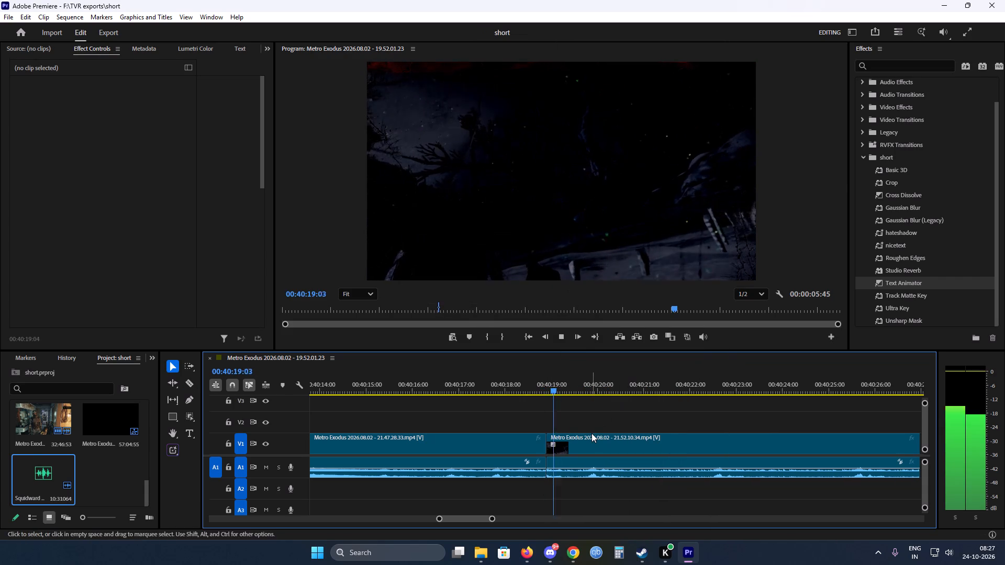
Review the 21.52.10.34 footage from the snowy scene through the vehicle cutscene for sections to trim.
left_click_drag(625, 387, 861, 401)
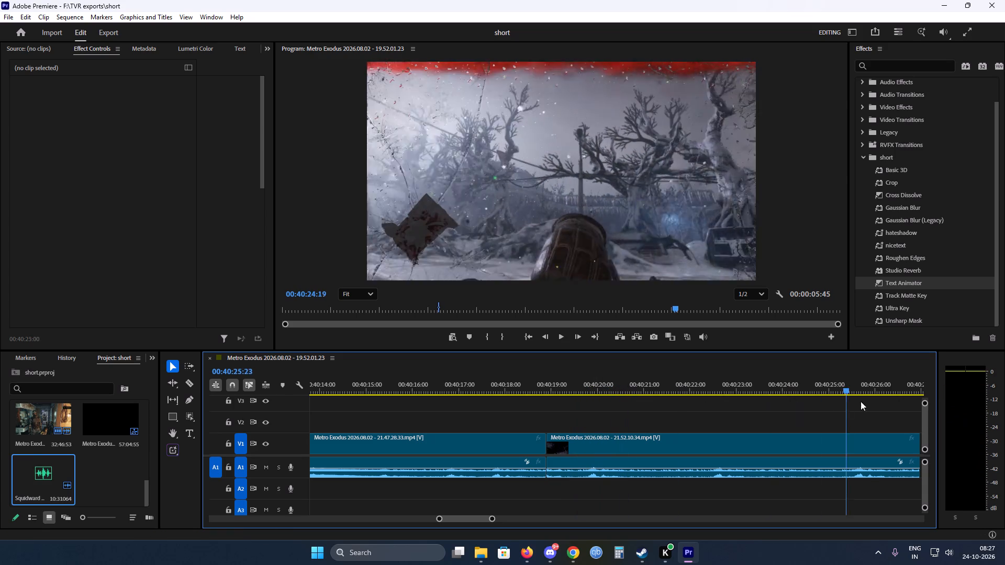
left_click_drag(861, 401, 883, 401)
scroll(664, 425, "down", 20, "alt")
scroll(664, 425, "down", 8, "alt")
scroll(703, 472, "down", 15)
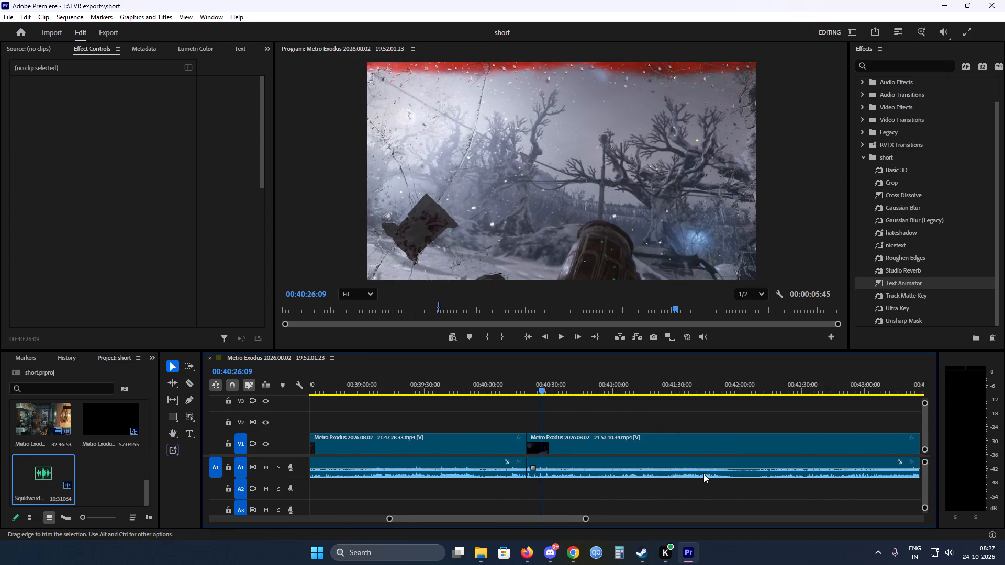
scroll(703, 473, "down", 3)
left_click_drag(431, 389, 519, 390)
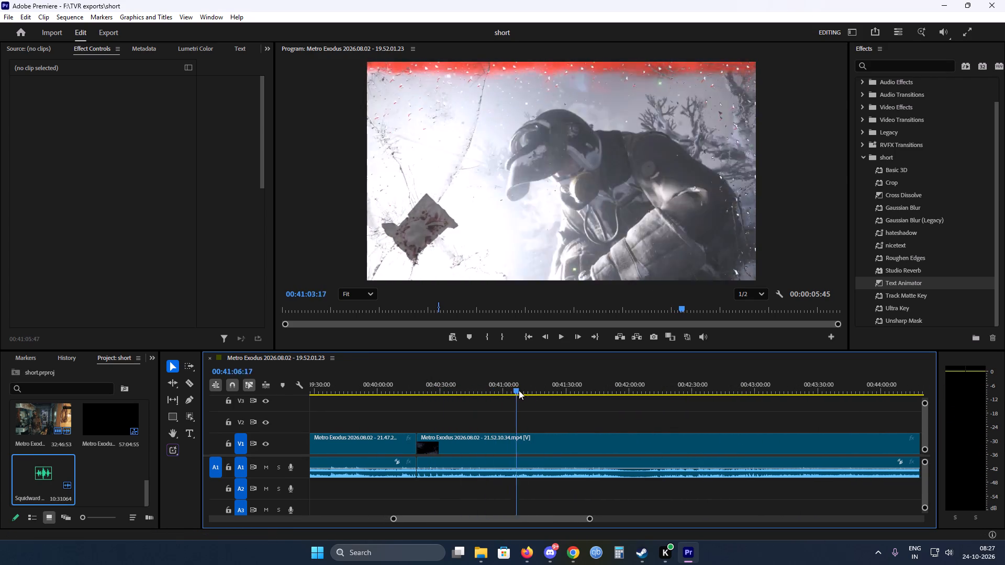
left_click_drag(519, 390, 647, 393)
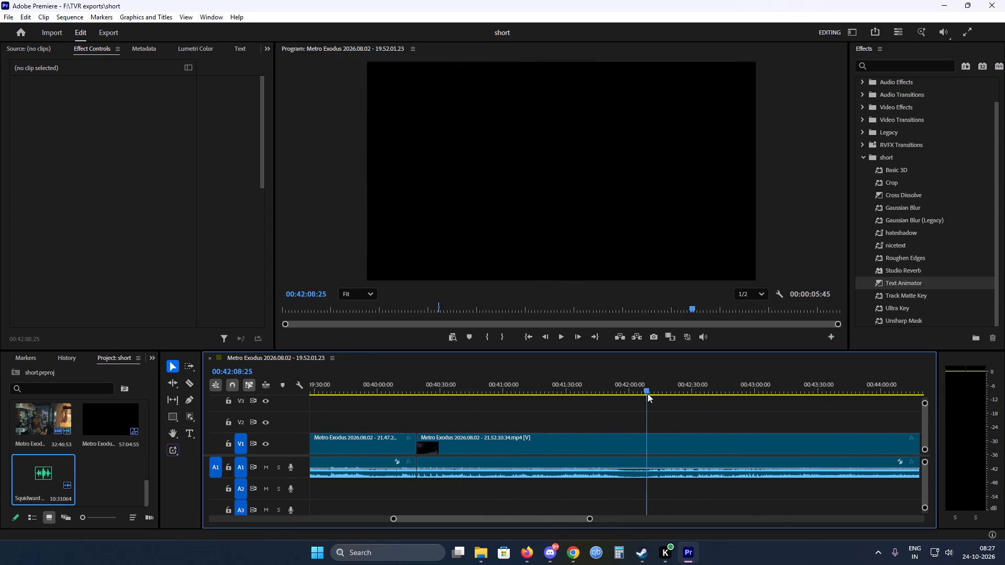
left_click_drag(647, 393, 691, 391)
key("space")
scroll(621, 426, "down", 4)
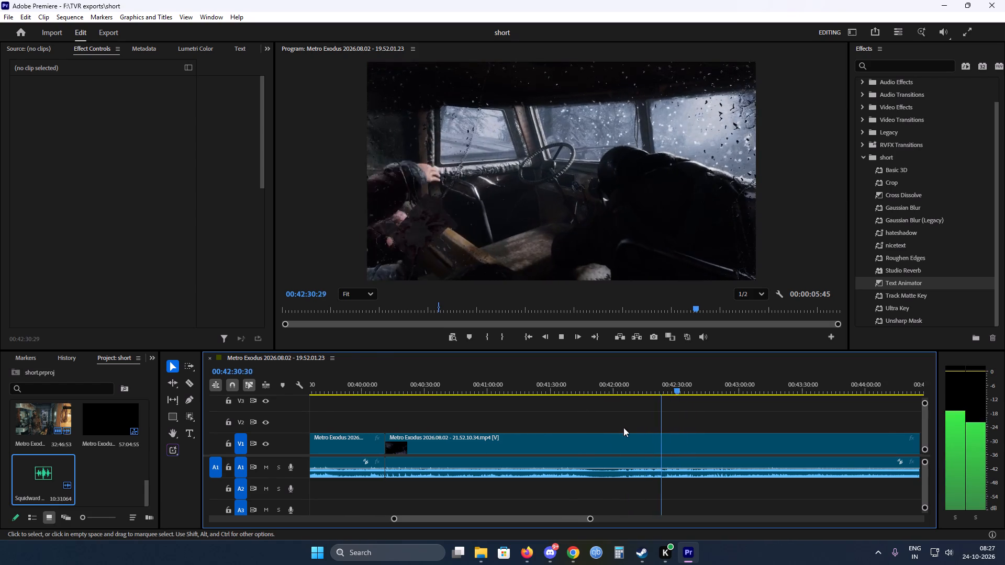
scroll(623, 427, "down", 9)
scroll(537, 423, "down", 3)
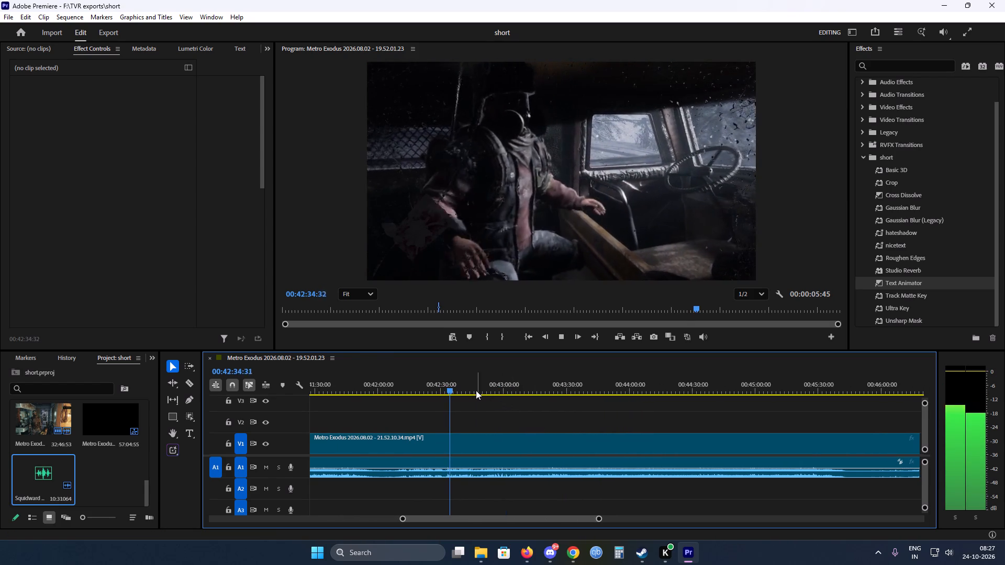
left_click_drag(461, 388, 520, 389)
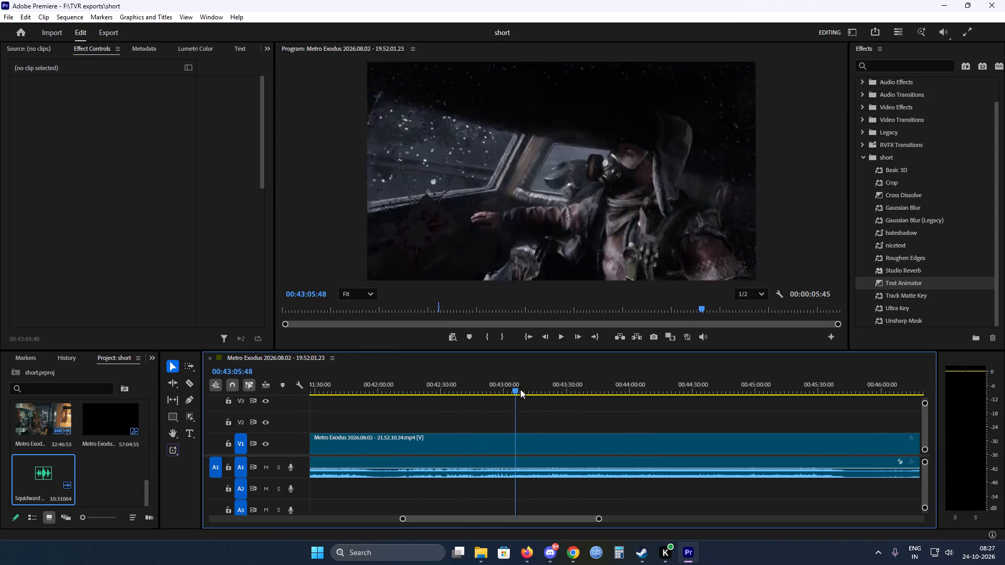
left_click_drag(520, 389, 668, 394)
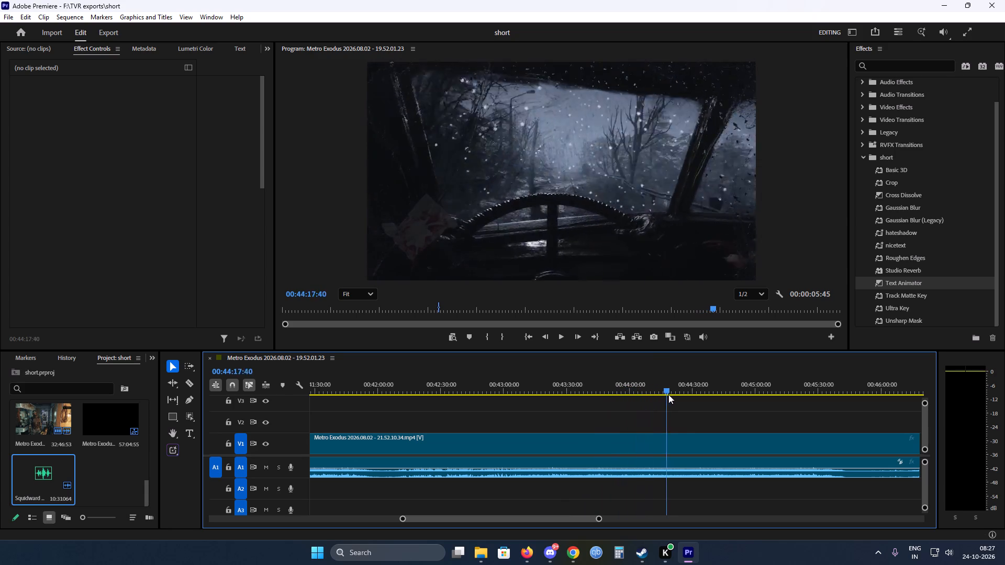
left_click_drag(668, 394, 722, 393)
key("space")
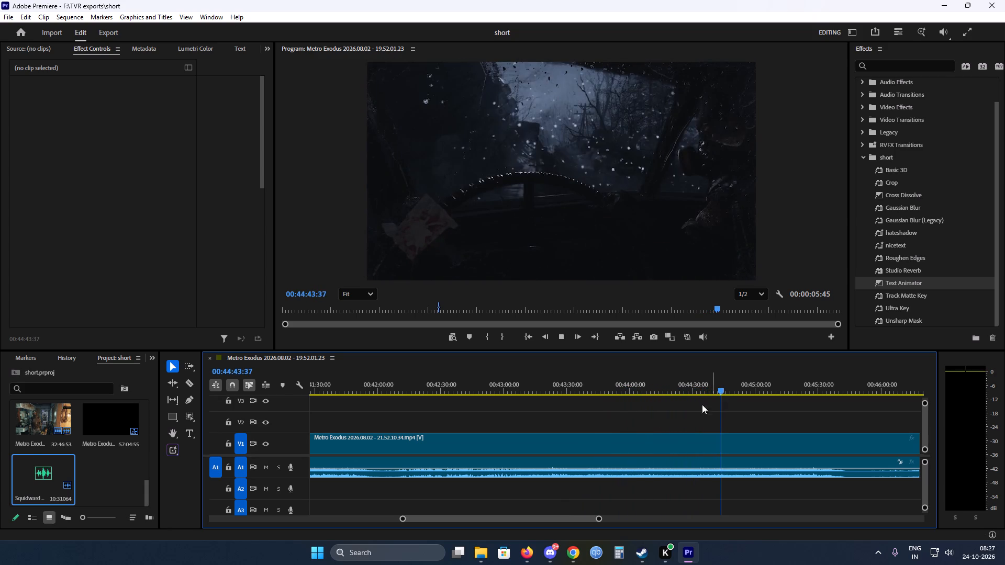
scroll(615, 413, "down", 13)
Split the 21.52.10.34 clip on V1 at about 00:45:41, where the screen is black after the night driving scene.
left_click_drag(522, 389, 530, 389)
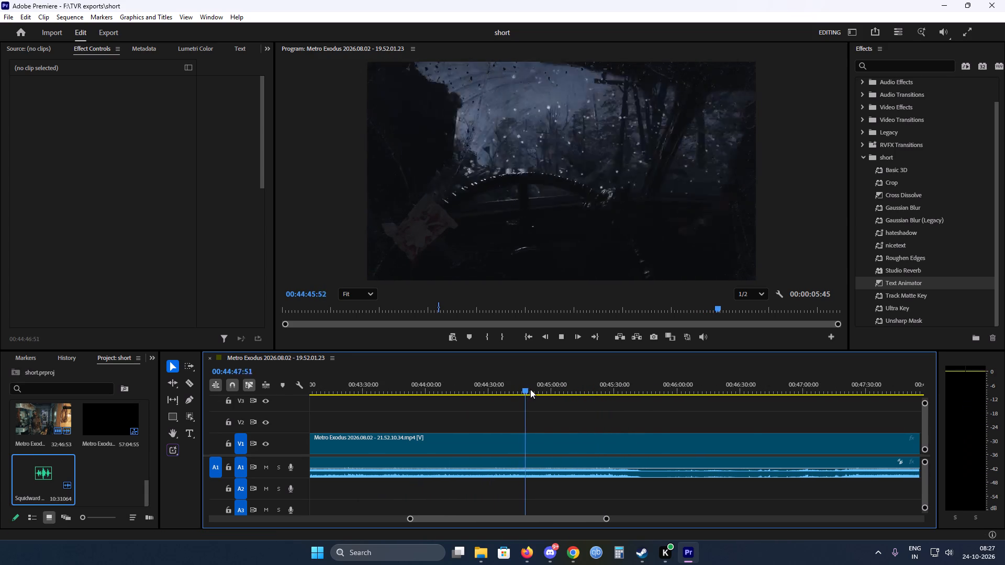
left_click_drag(530, 389, 640, 390)
key("c")
left_click(639, 442)
key("v")
Play into the black screen and split the 21.52.10.34 clip on V1 again at 00:45:43:19.
key("space")
scroll(584, 429, "down", 6)
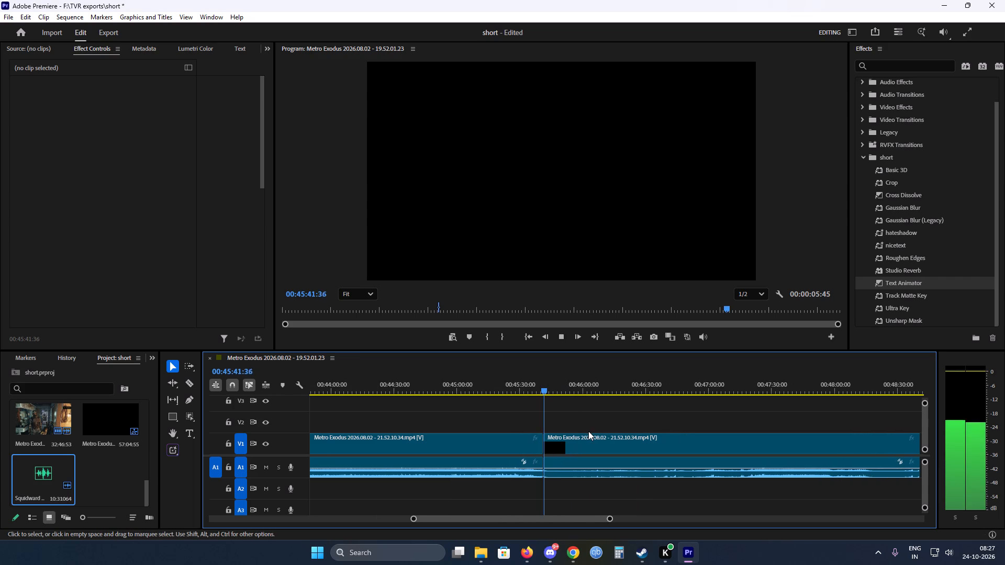
key("space")
key("space")
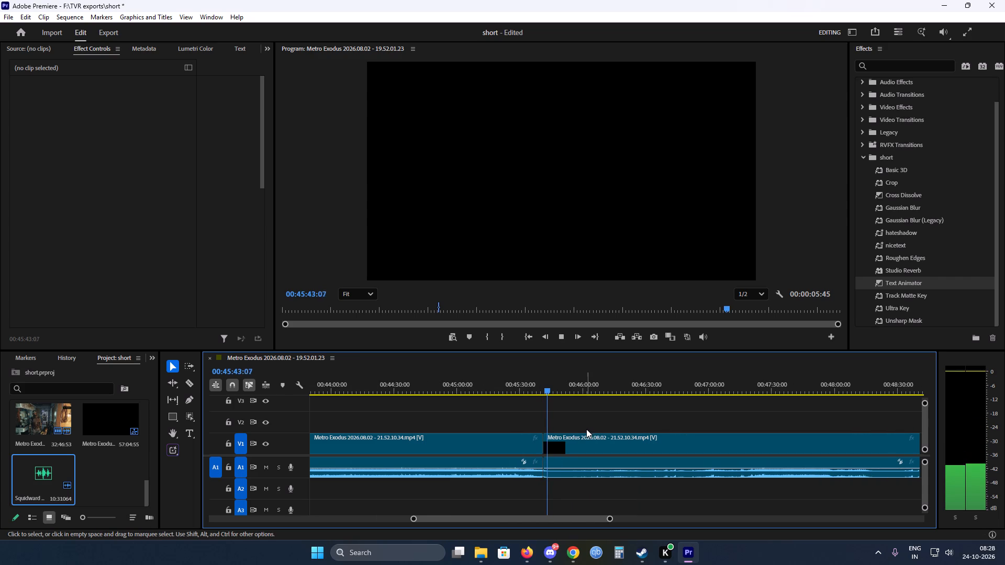
key("space")
key("c")
left_click(550, 438)
key("v")
Split the 21.52.10.34 clip on V1 at 00:45:49:29, while the screen is still black before the daylight driving scene.
key("space")
left_click_drag(553, 388, 565, 388)
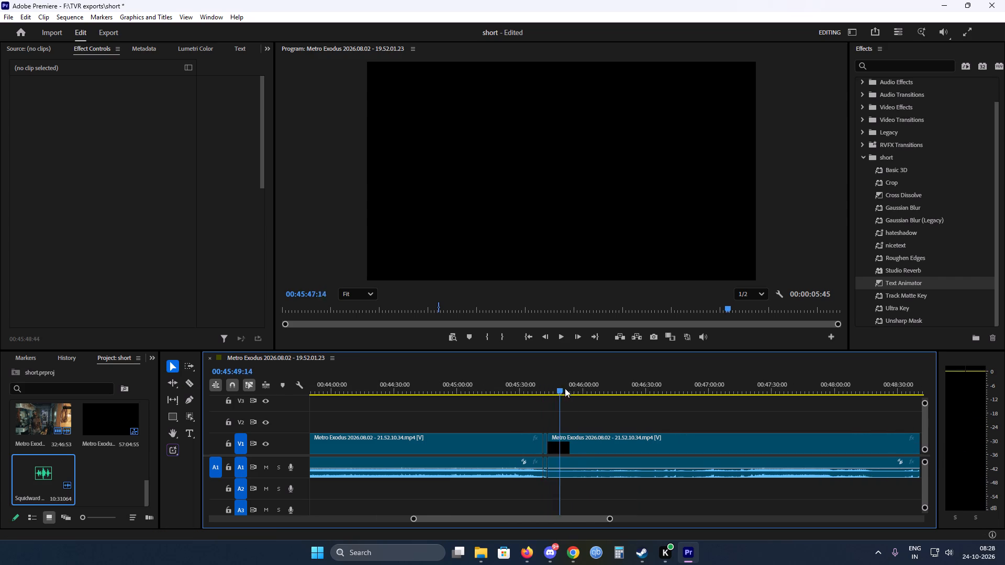
left_click_drag(565, 388, 570, 386)
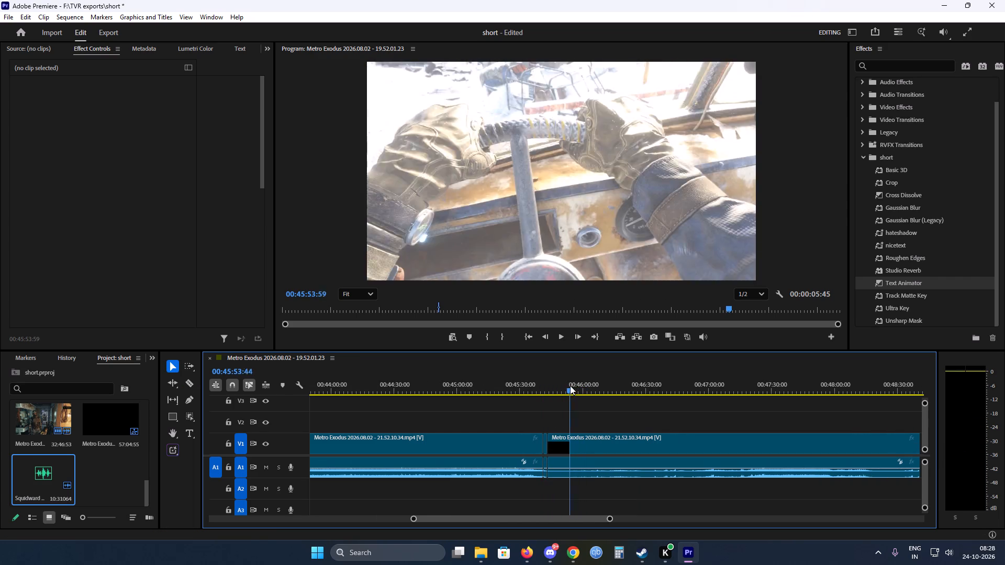
left_click_drag(570, 386, 562, 382)
key("c")
left_click(560, 438)
key("v")
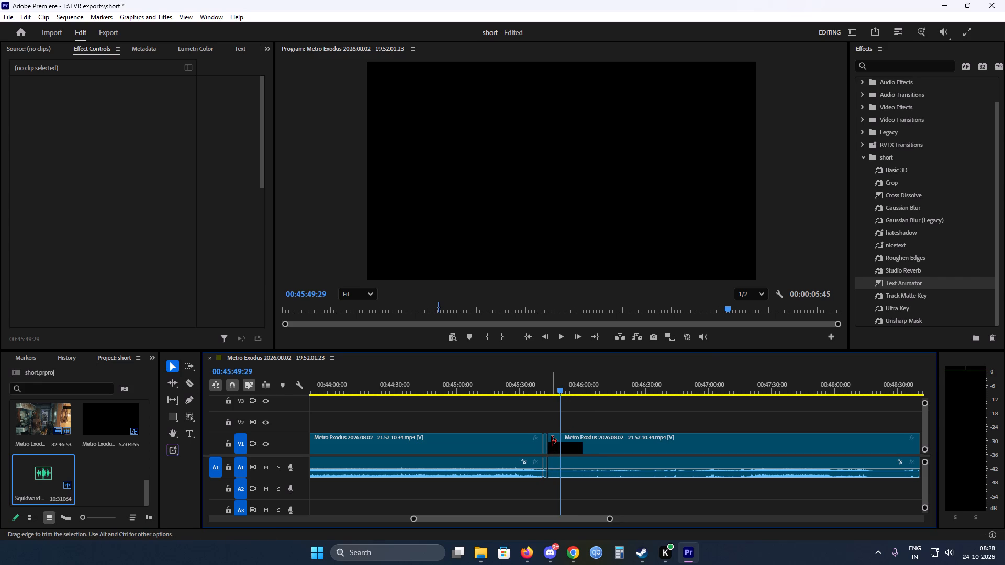
Ripple-delete the black segment between 00:45:43:19 and 00:45:49:29, and save the project.
left_click(553, 439)
right_click(553, 439)
left_click(586, 74)
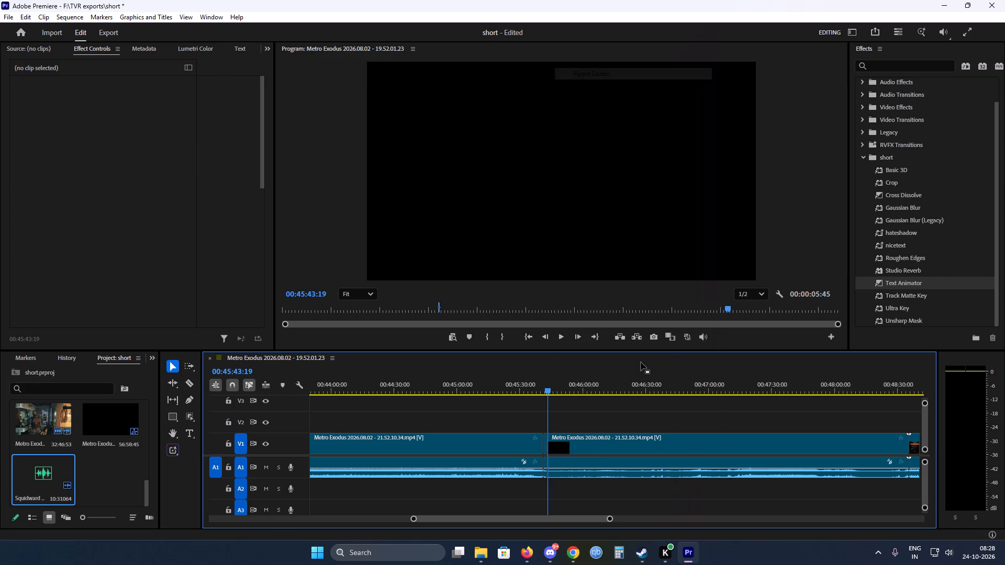
key("ctrl+s")
Review the daylight driving scene and the following cutscene up to the group photo for sections to trim.
key("space")
scroll(518, 424, "up", 10, "alt")
scroll(588, 405, "up", 4, "alt")
left_click_drag(608, 389, 743, 398)
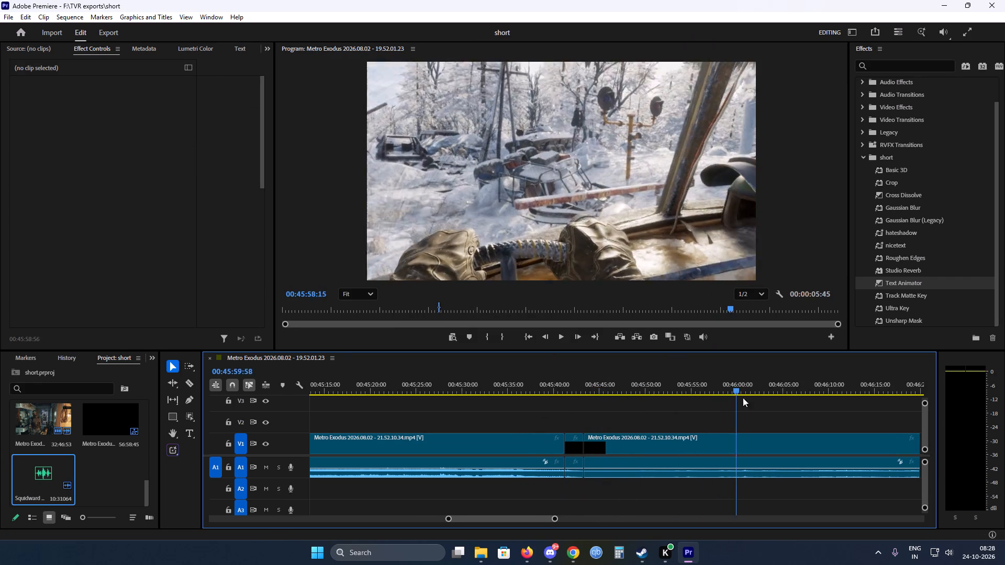
left_click_drag(743, 398, 866, 407)
key("space")
scroll(711, 445, "down", 10, "alt")
scroll(705, 445, "down", 18)
left_click_drag(487, 389, 596, 392)
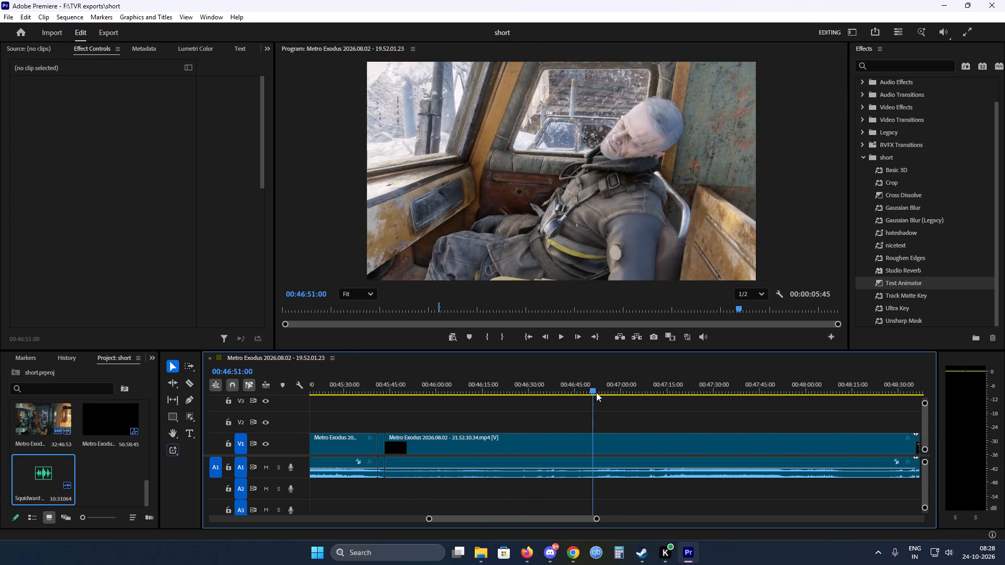
left_click_drag(596, 392, 724, 393)
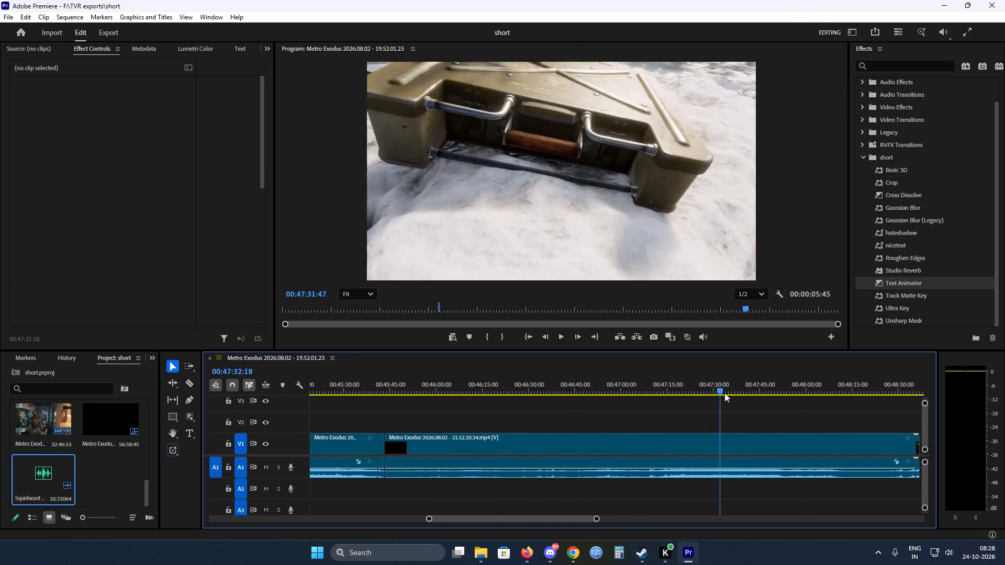
left_click_drag(724, 393, 835, 392)
key("space")
scroll(650, 424, "down", 17)
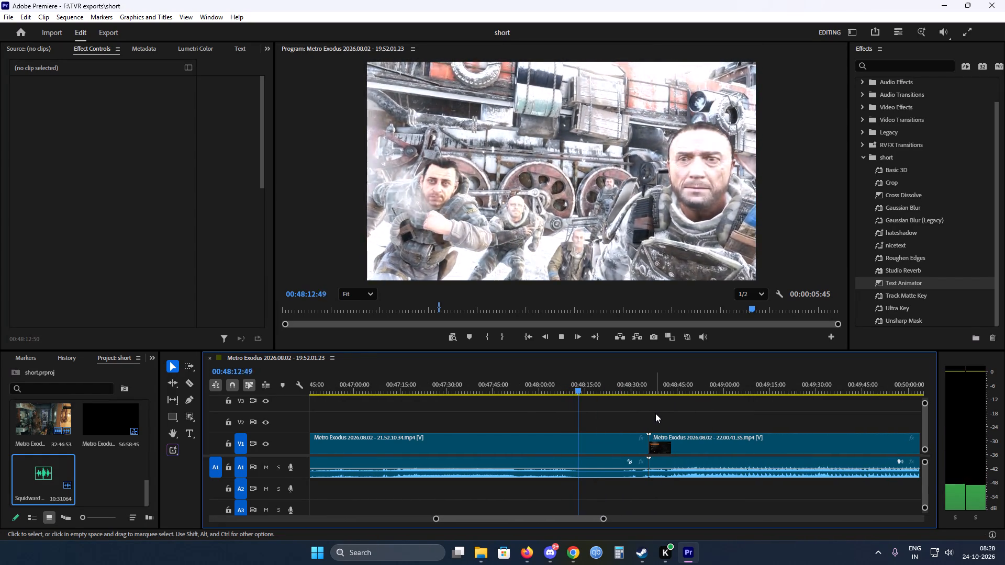
Split the 21.52.10.34 clip on V1 at 00:48:16:41, on the black screen following the group photo's fade to white.
key("space")
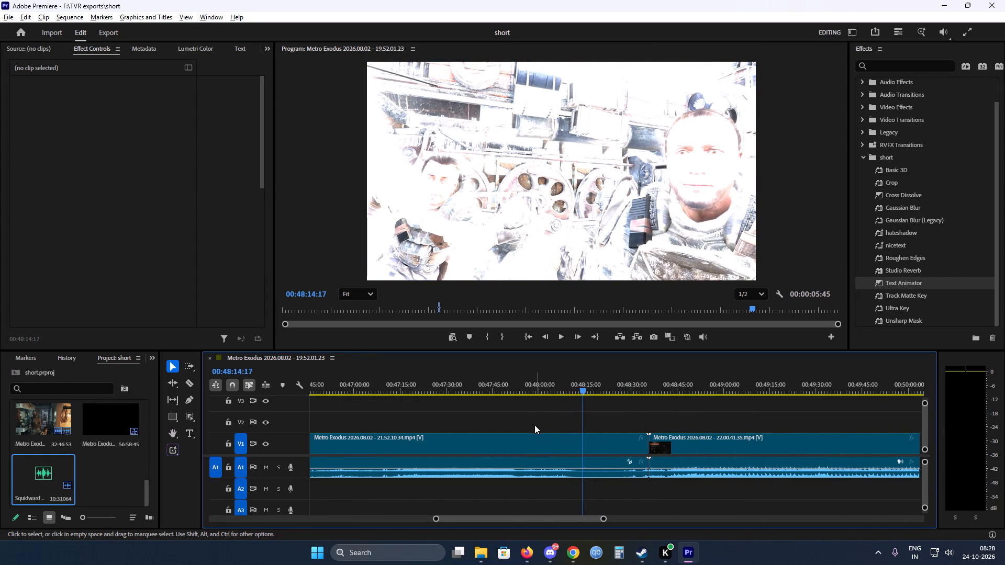
scroll(534, 424, "up", 11, "alt")
key("space")
scroll(676, 417, "down", 2)
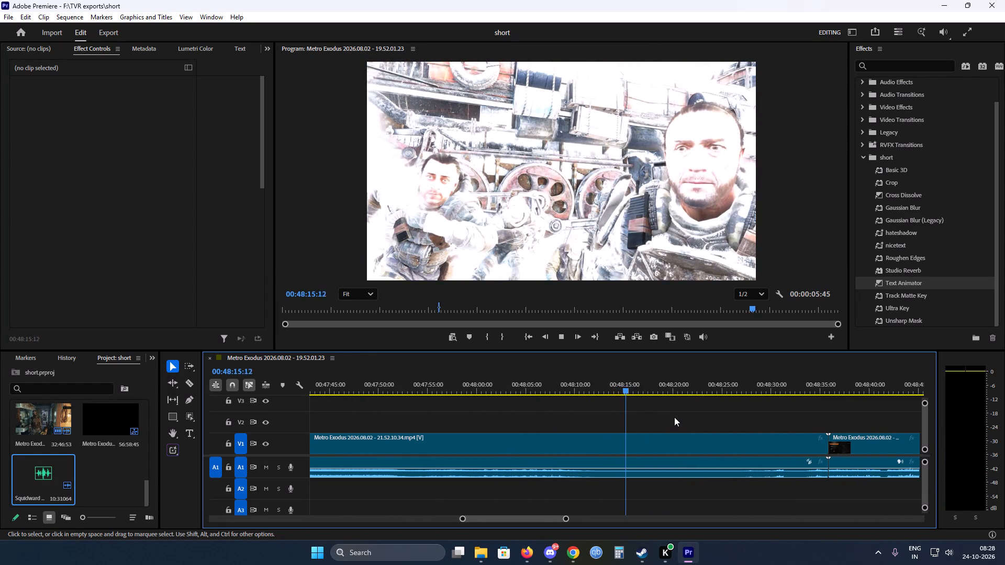
key("space")
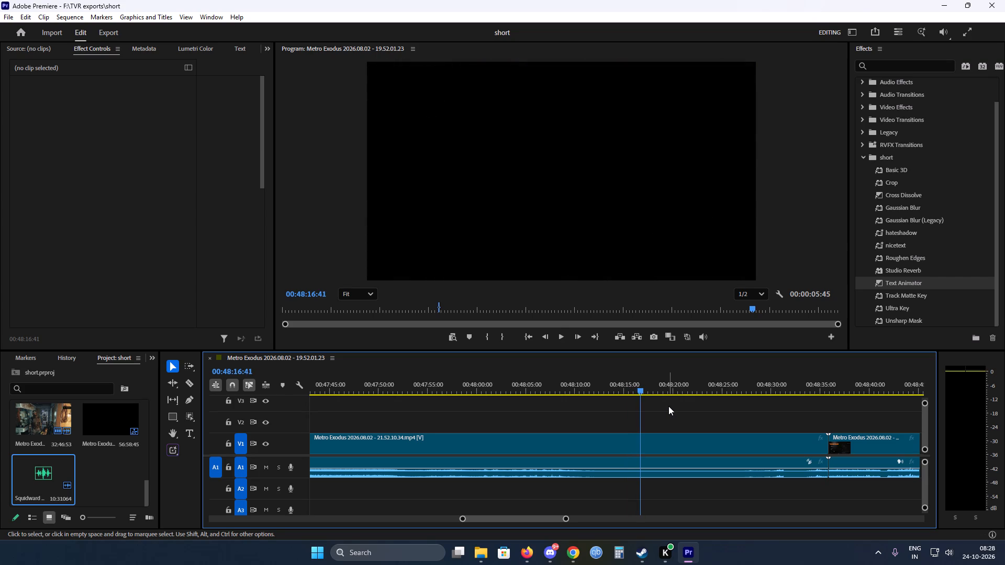
key("c")
left_click(642, 440)
key("v")
Split the 22.00.41.35 clip on V1 at 00:48:41:57, on the black screen following the browser search footage.
key("space")
scroll(613, 425, "down", 4)
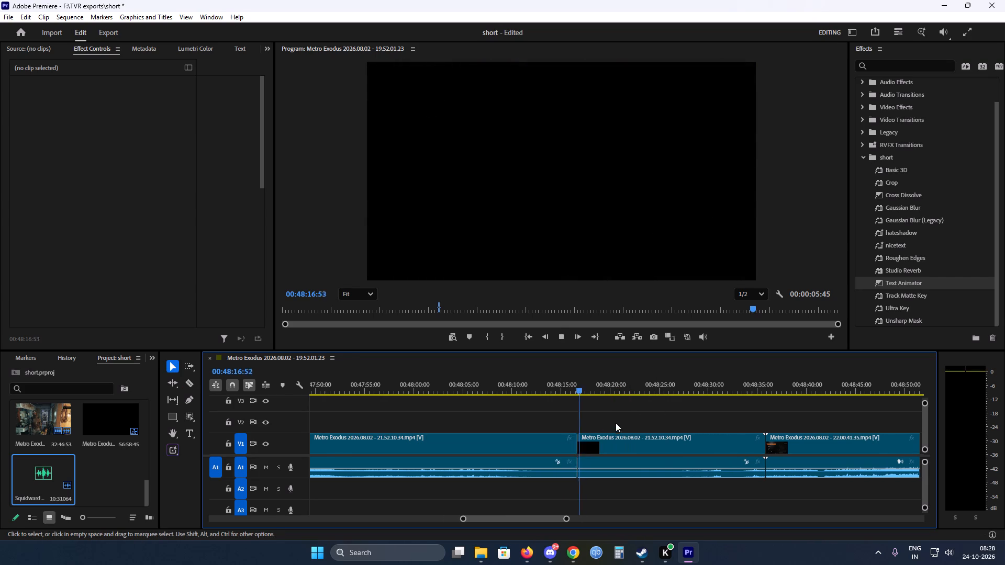
left_click_drag(589, 390, 669, 393)
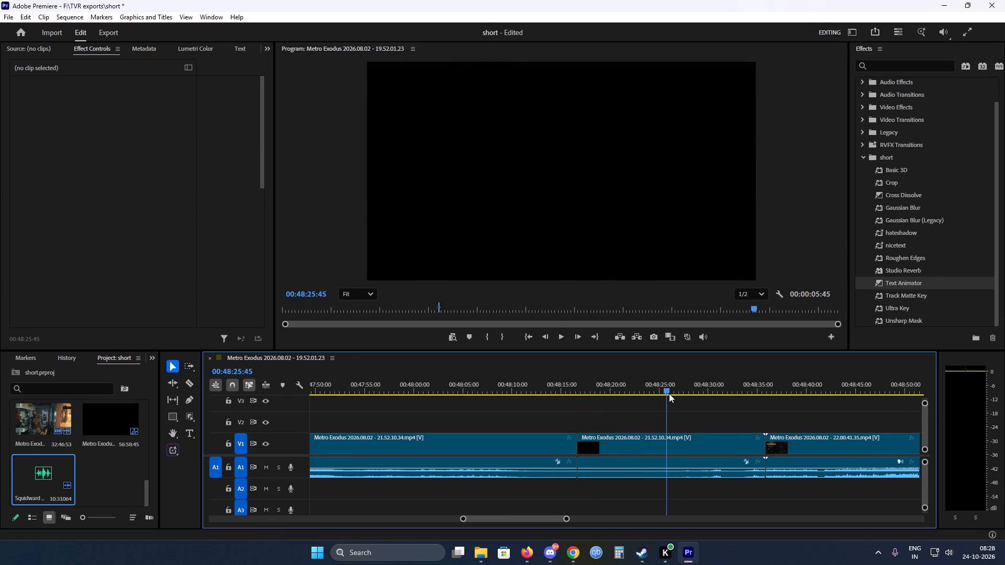
left_click_drag(669, 393, 676, 394)
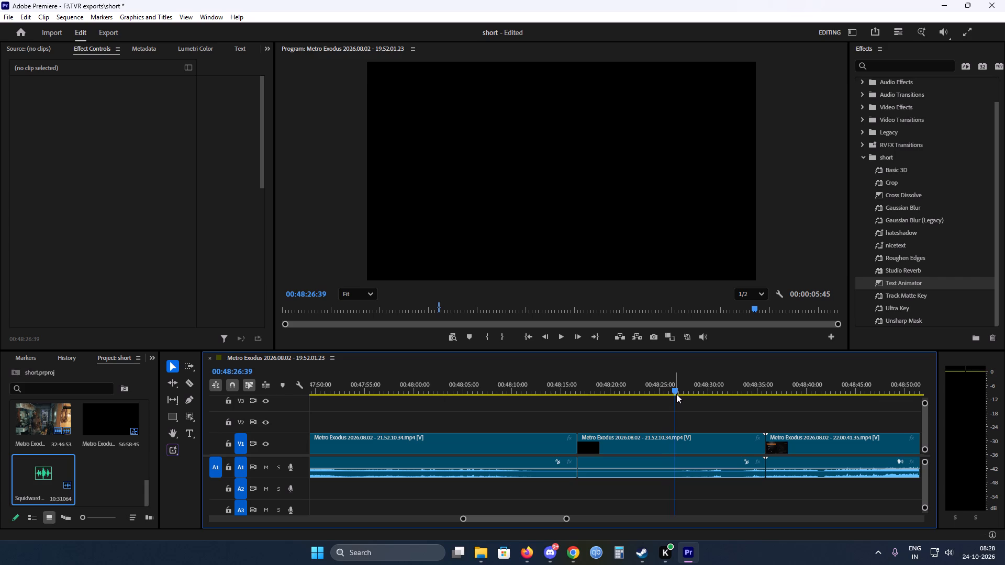
key("space")
scroll(663, 423, "up", 4, "alt")
scroll(666, 413, "down", 3)
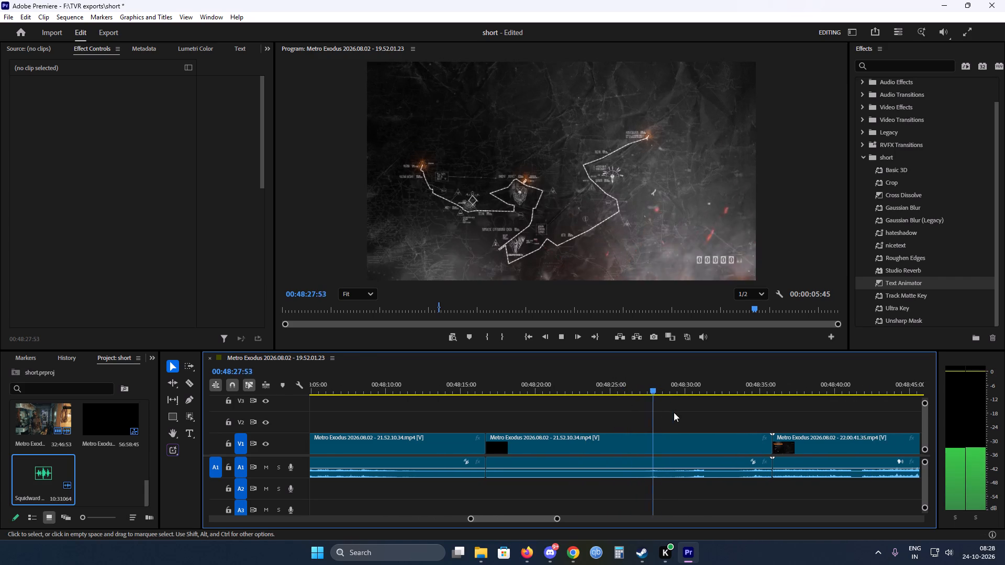
scroll(675, 412, "down", 3)
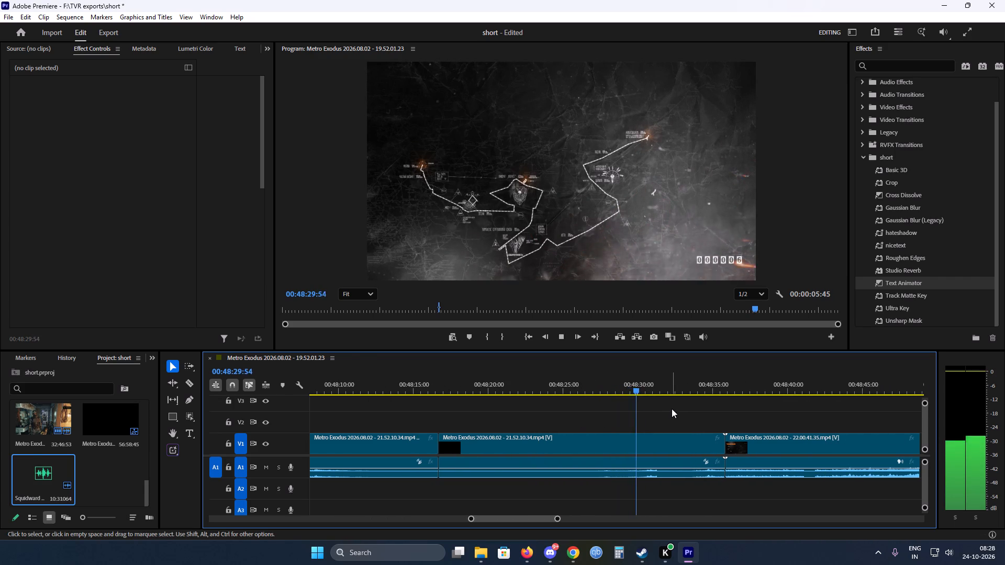
left_click_drag(662, 393, 687, 393)
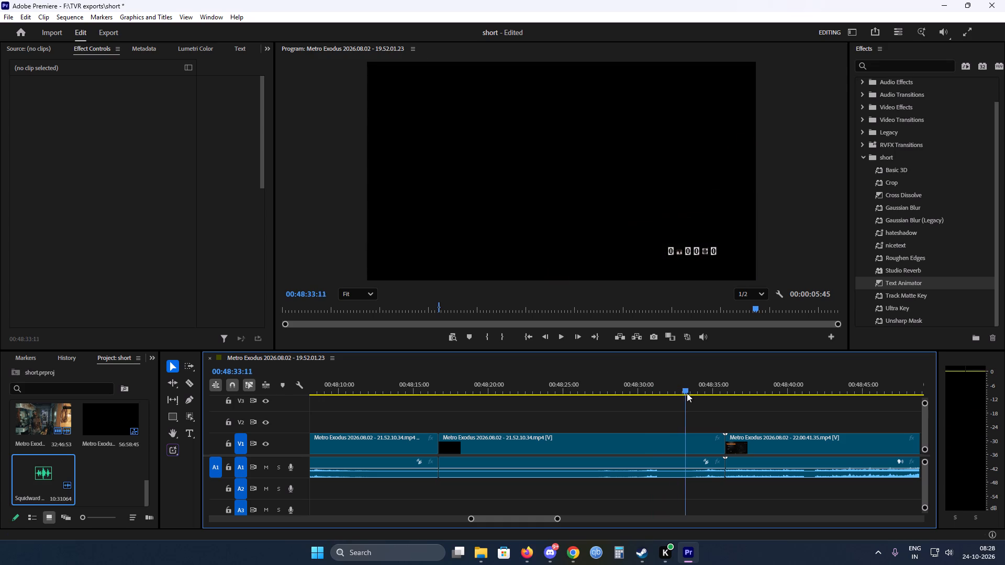
left_click_drag(687, 393, 728, 391)
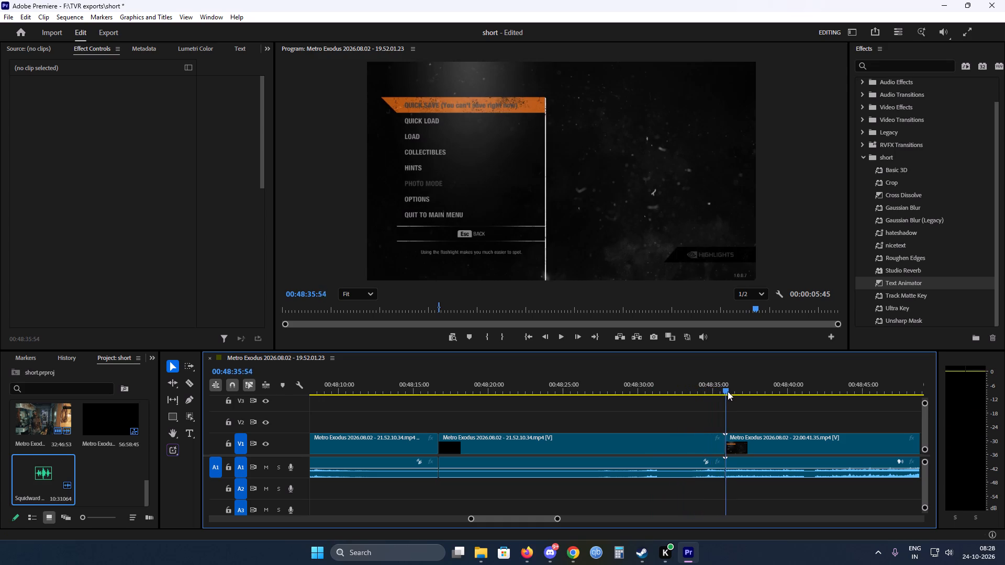
left_click_drag(728, 391, 744, 390)
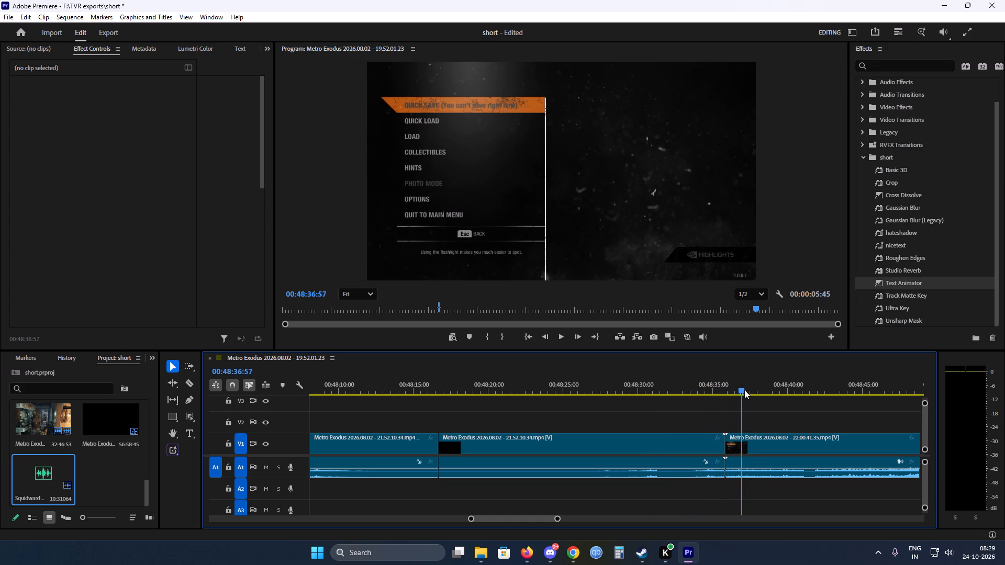
left_click_drag(744, 390, 814, 388)
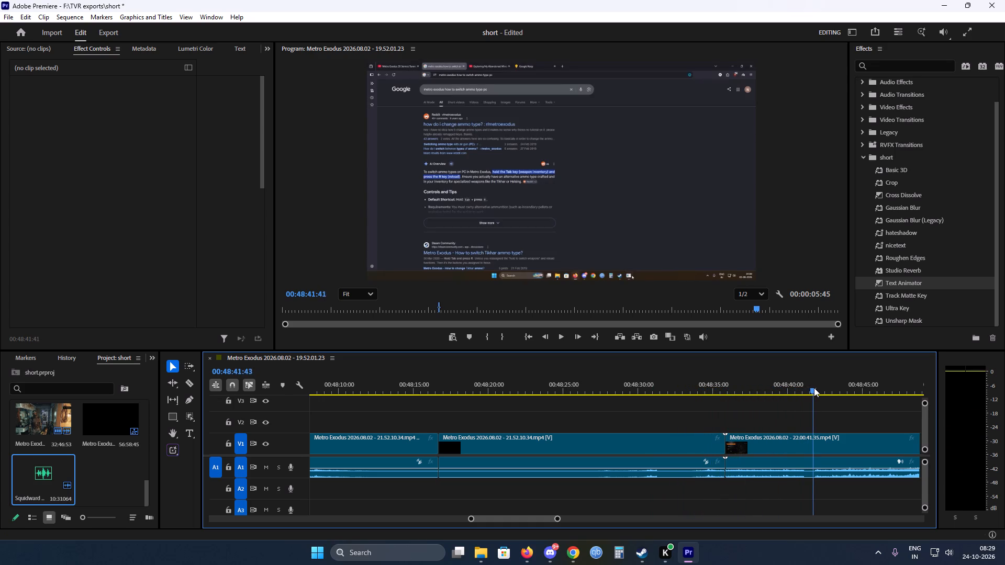
left_click_drag(814, 388, 818, 387)
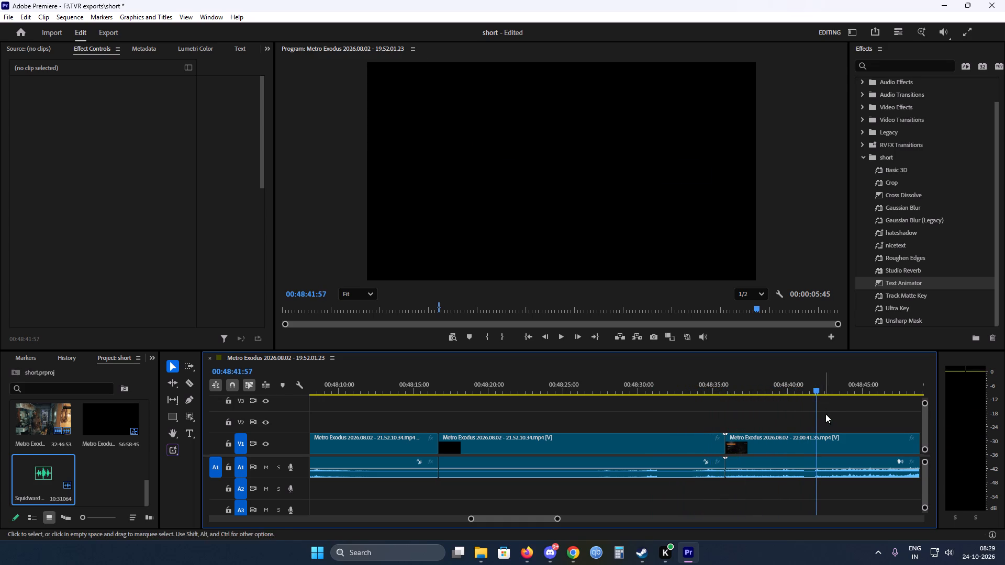
key("c")
left_click(820, 437)
Ripple-delete the map, pause-menu and browser segments between 00:48:16:41 and 00:48:41:57, and save the project.
key("v")
left_click_drag(626, 412, 786, 452)
right_click(786, 452)
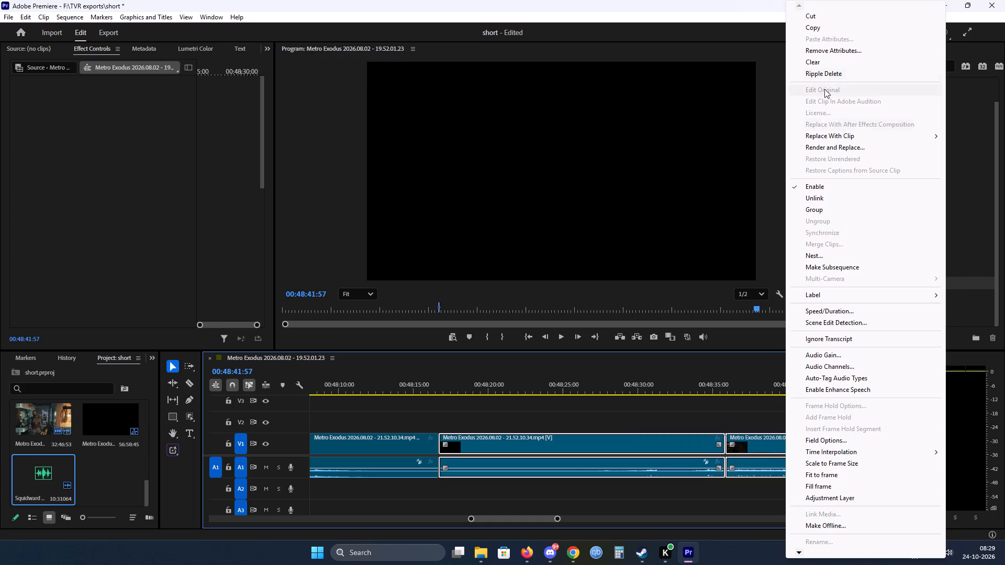
left_click(823, 72)
key("ctrl+s")
Cut the 22.00.41.35 clip at 00:48:20:22 on black, ripple-delete the pause-menu part back to 00:48:16:41, and save the project.
key("space")
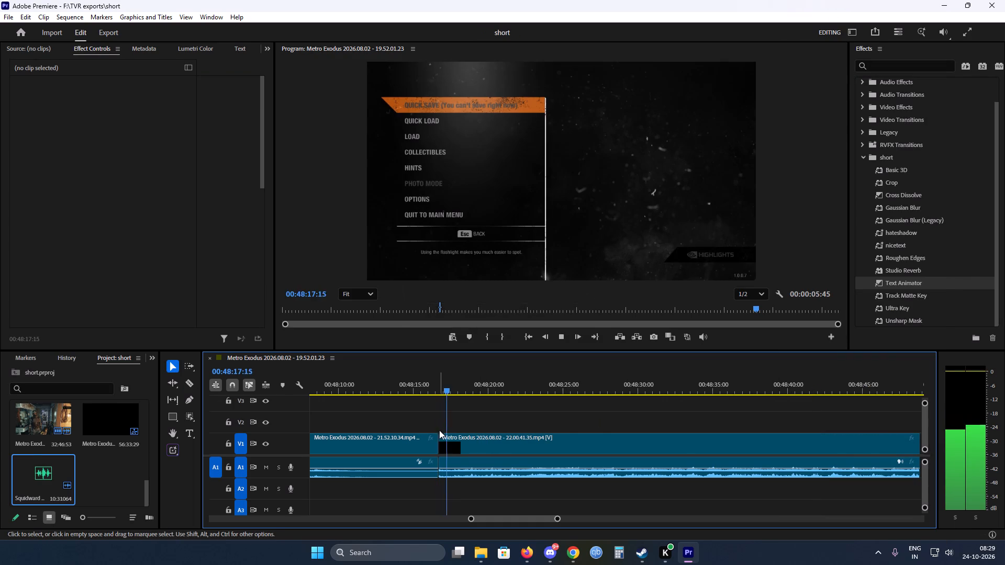
scroll(435, 426, "up", 4, "alt")
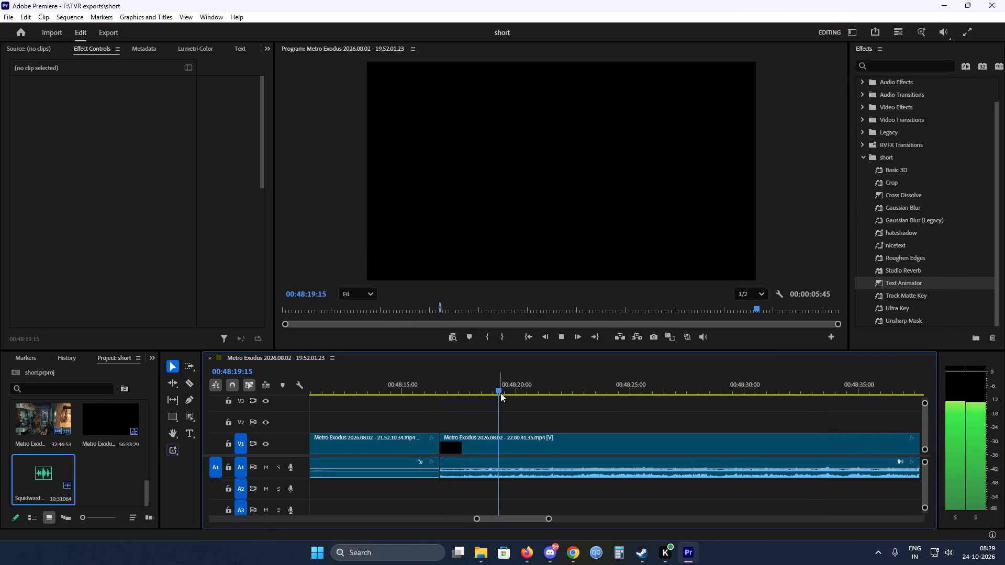
left_click_drag(500, 392, 556, 391)
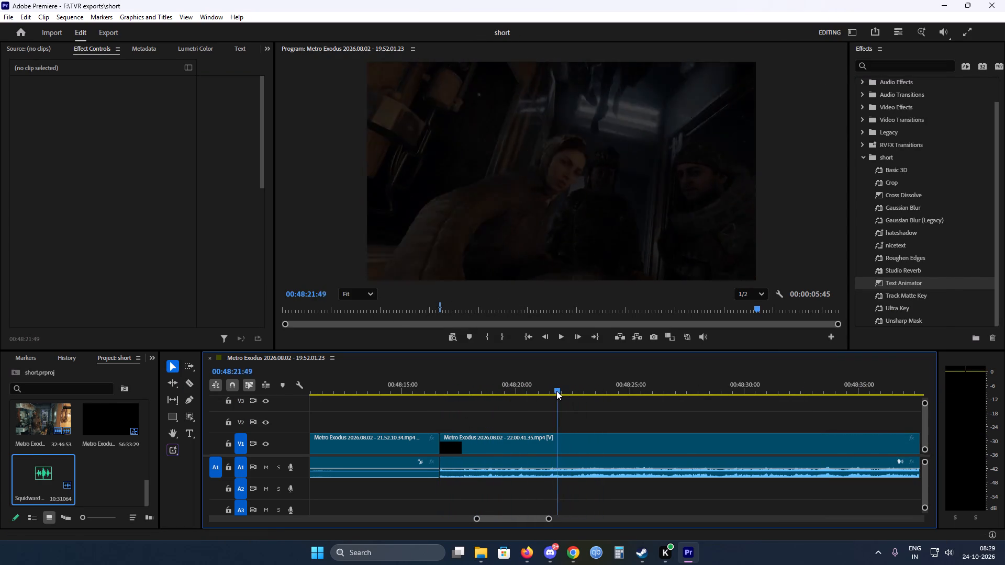
left_click_drag(556, 391, 524, 389)
key("c")
left_click(520, 446)
left_click(523, 441)
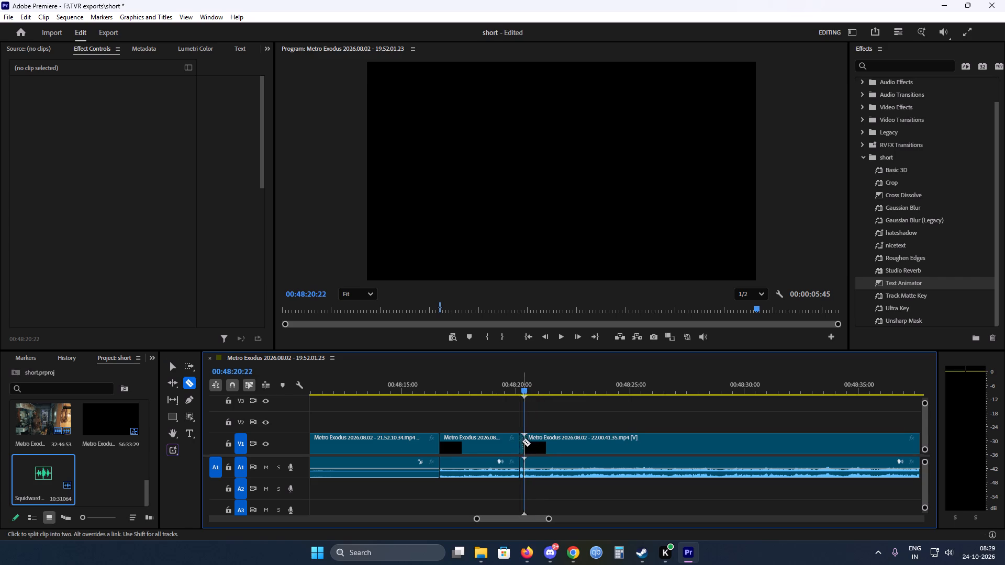
key("v")
left_click_drag(485, 416, 521, 438)
right_click(521, 438)
left_click(575, 72)
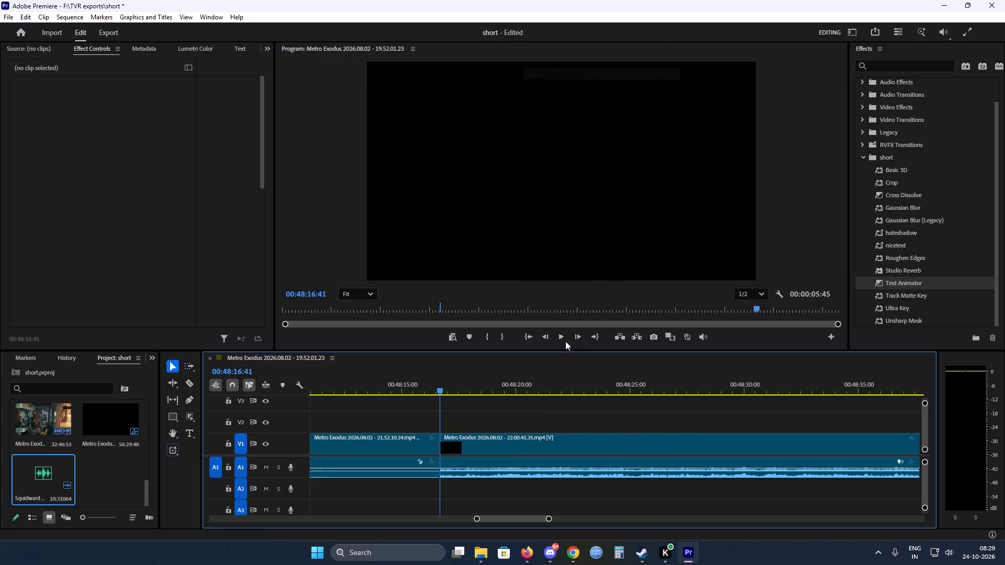
key("ctrl+s")
Review the cutscenes in the 22.00.41.35 clip from its dark opening scene onward for sections to trim.
key("space")
scroll(464, 440, "down", 18, "alt")
scroll(516, 430, "down", 3, "alt")
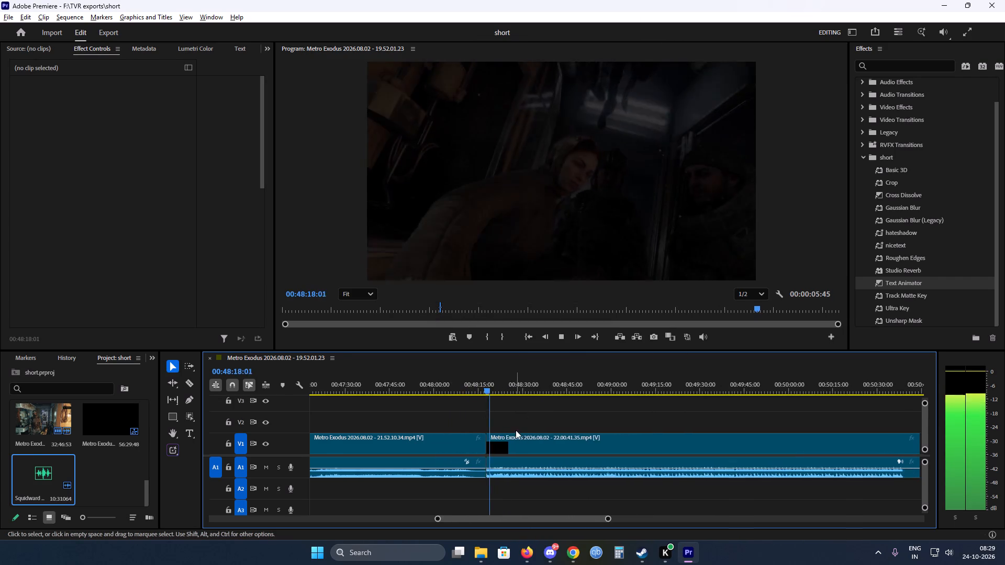
scroll(516, 430, "down", 13, "alt")
left_click_drag(517, 390, 559, 389)
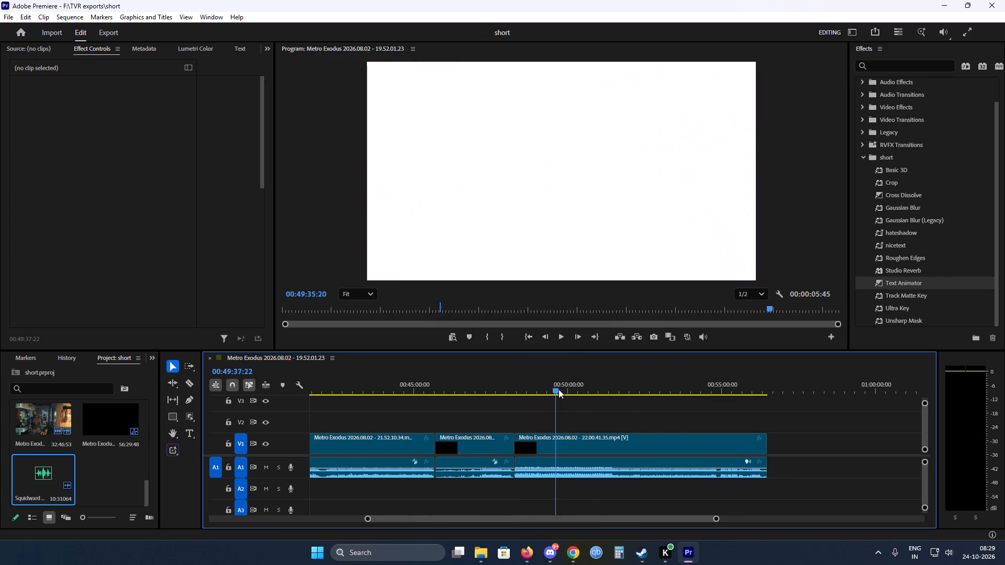
left_click_drag(559, 389, 631, 394)
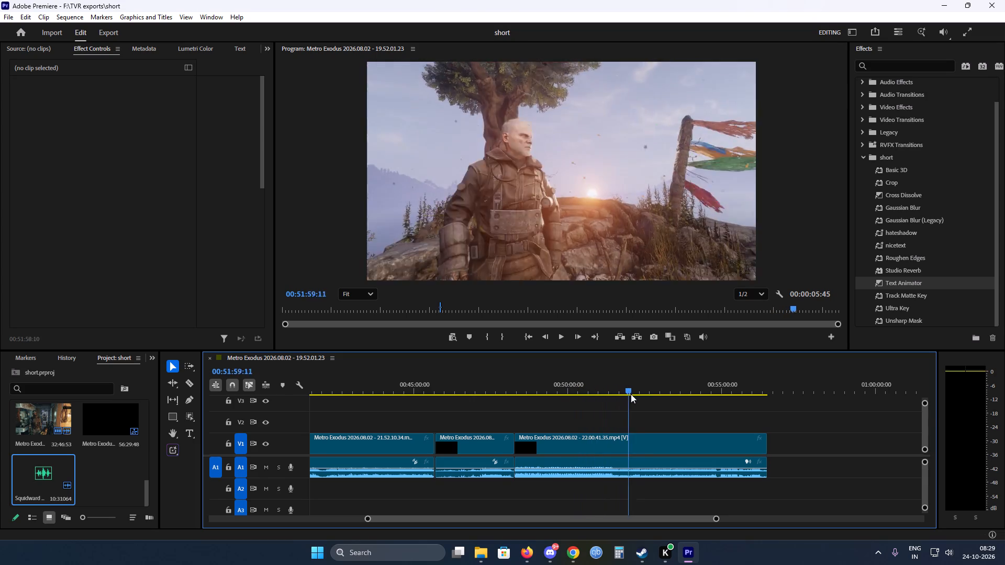
left_click_drag(631, 394, 684, 396)
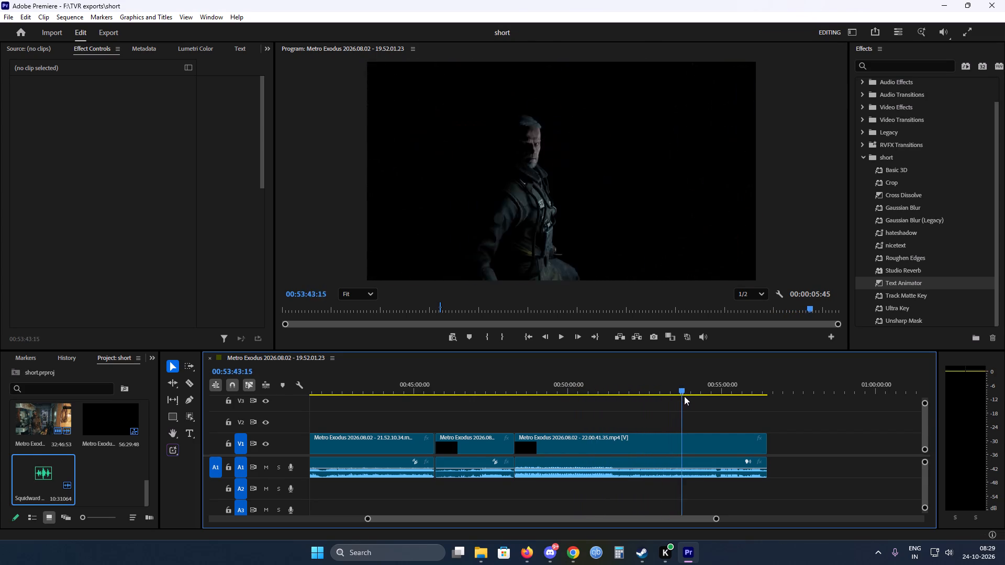
left_click_drag(684, 396, 718, 399)
Split the 22.00.41.35 clip on V1 at 00:54:51:00, at the start of the blank white screen.
key("space")
scroll(683, 435, "up", 4, "alt")
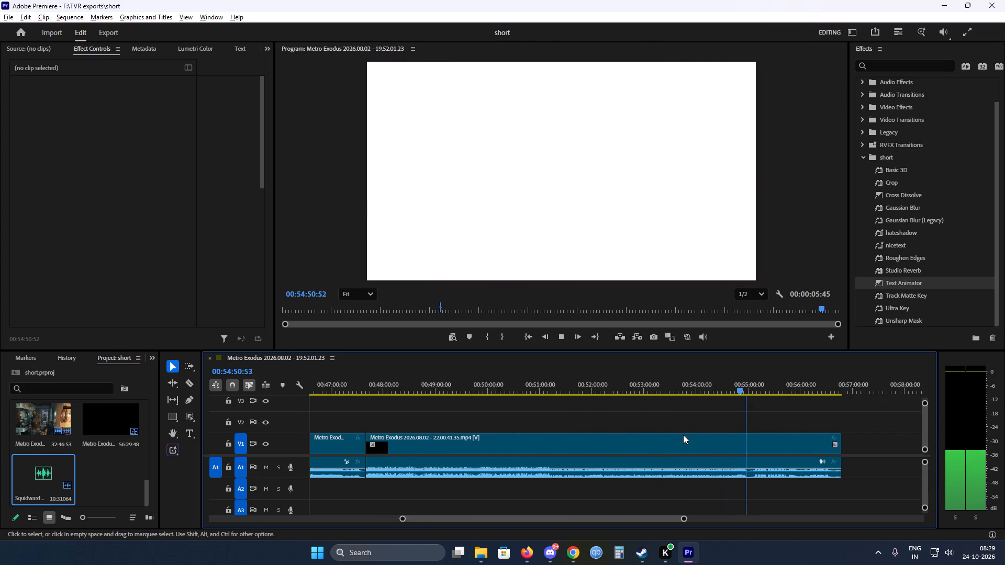
scroll(683, 435, "up", 8, "alt")
scroll(823, 434, "up", 11, "alt")
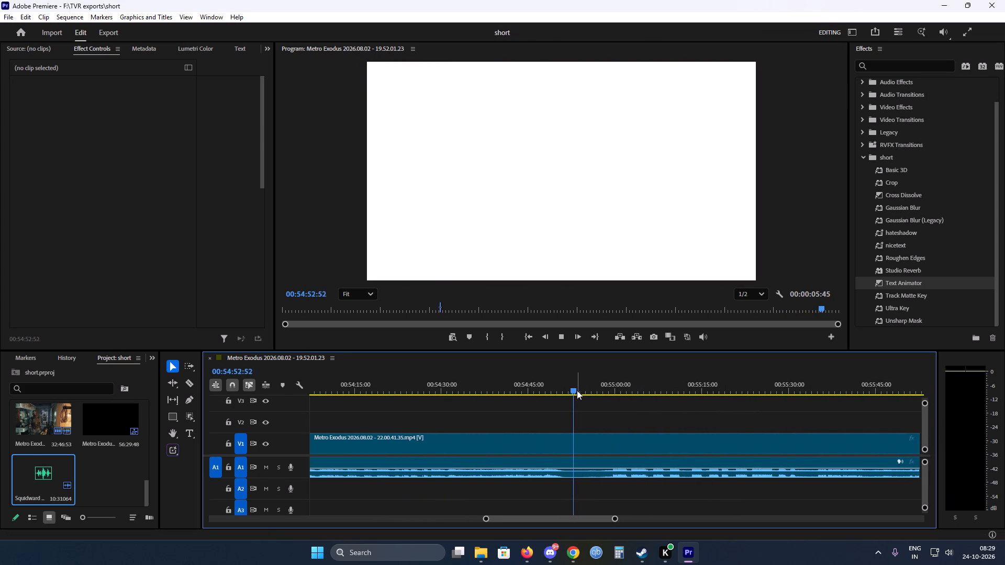
left_click_drag(575, 389, 563, 383)
key("c")
left_click(564, 436)
key("v")
Cut the clip at 00:54:58:08 as the lake scene fades in, ripple-delete the white segment from 00:54:51:00, and save the project.
key("space")
left_click_drag(565, 389, 609, 392)
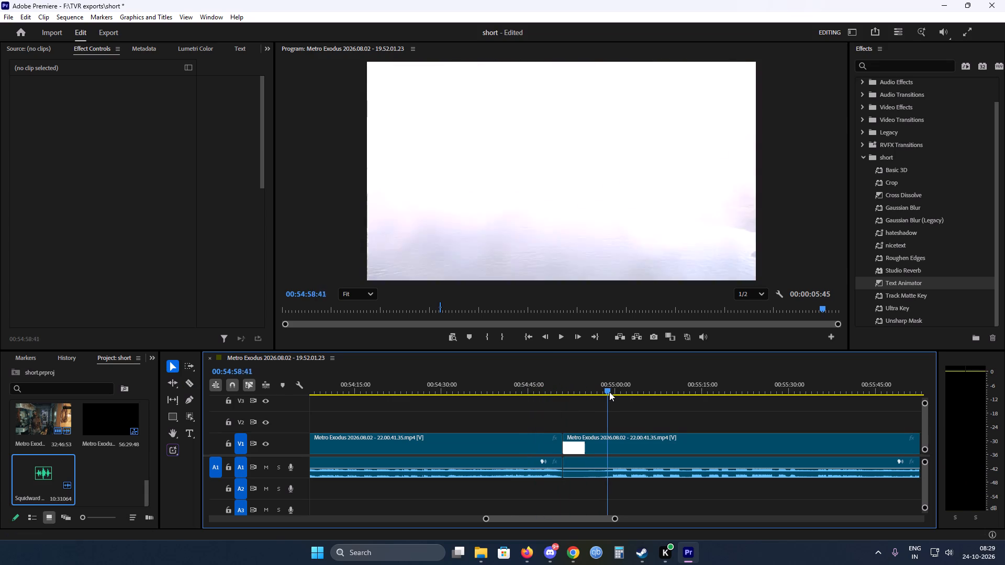
left_click_drag(609, 392, 606, 390)
key("c")
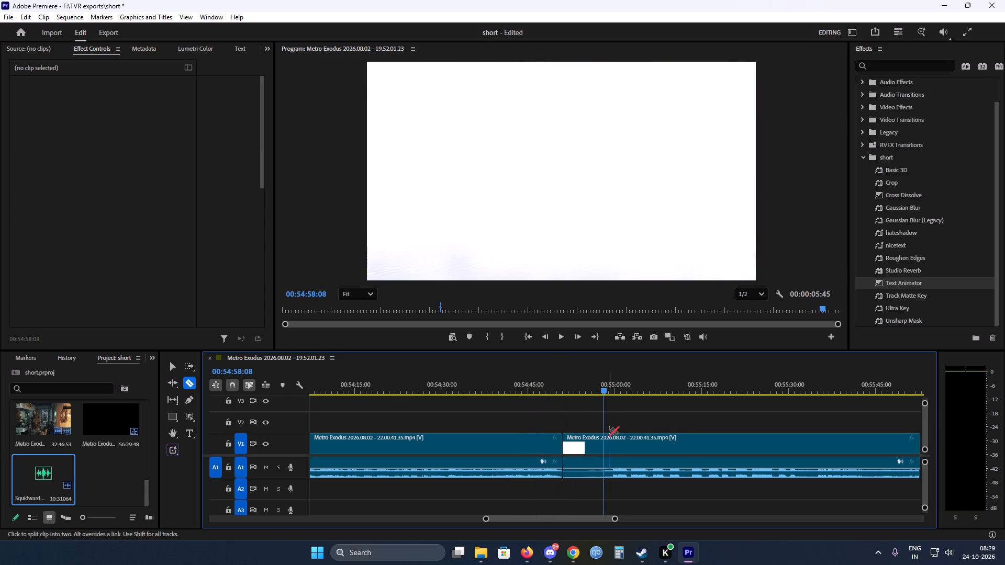
left_click(604, 439)
key("v")
left_click(586, 440)
right_click(586, 440)
left_click(627, 75)
key("ctrl+s")
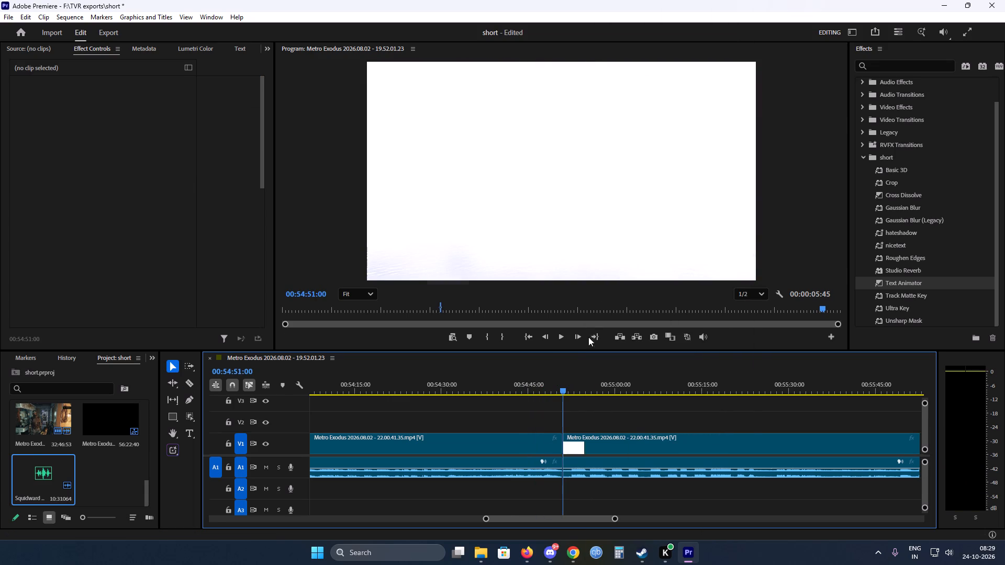
Review the new cut and the closing lakeside scene through to the 4A Games credits for anything to trim.
left_click(564, 390)
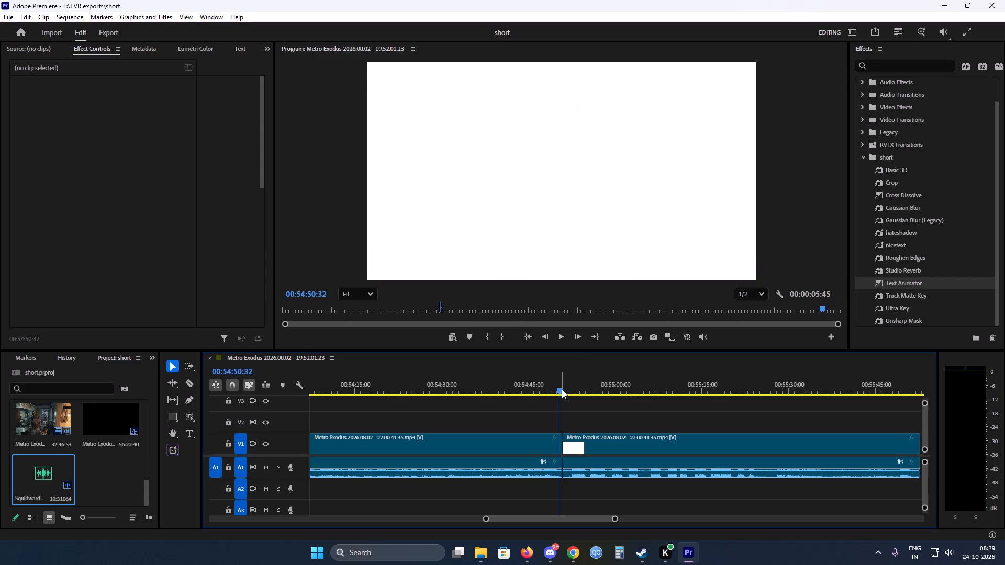
key("space")
scroll(534, 421, "down", 6)
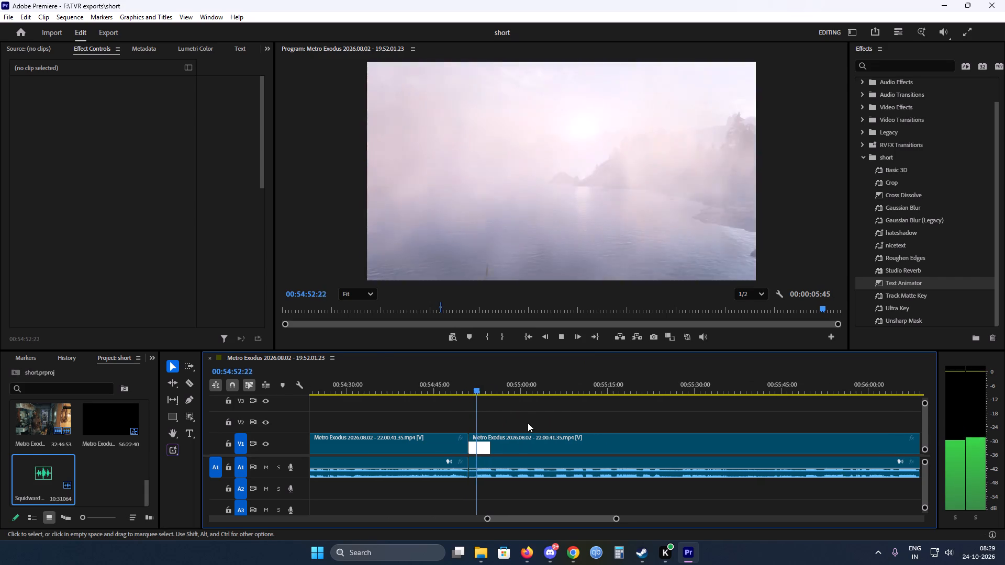
left_click_drag(483, 388, 592, 394)
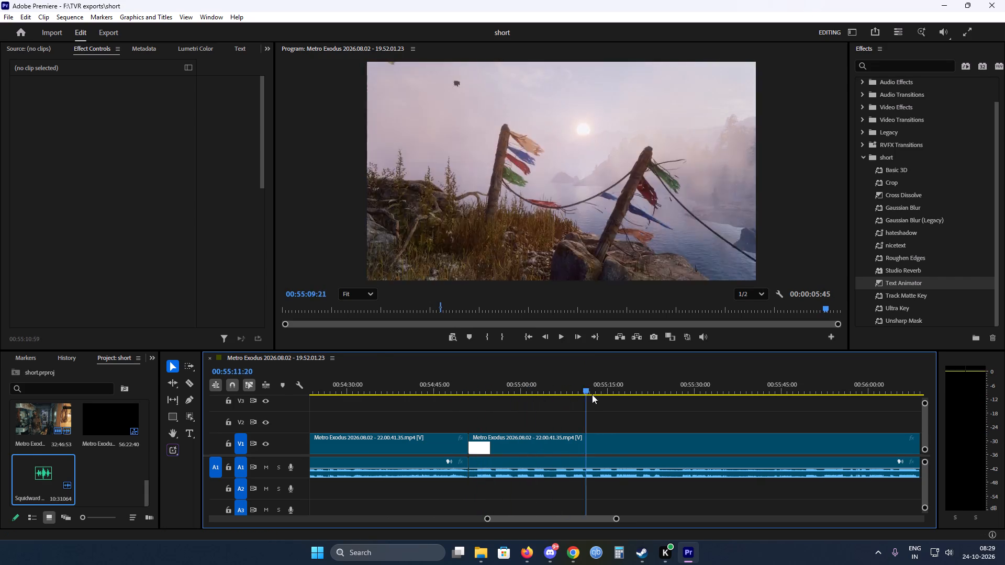
left_click_drag(592, 394, 798, 401)
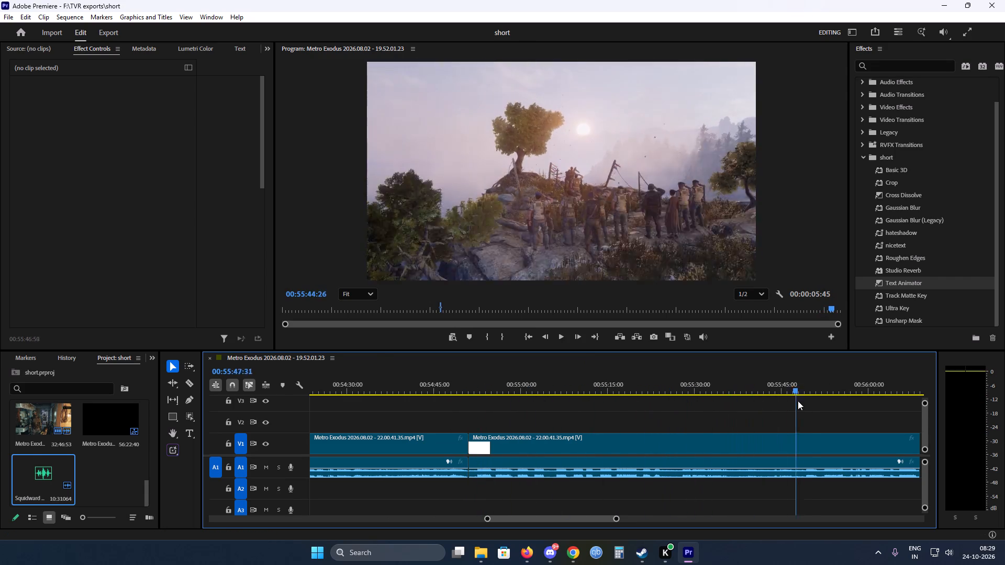
left_click_drag(798, 401, 812, 401)
key("space")
scroll(699, 421, "down", 16)
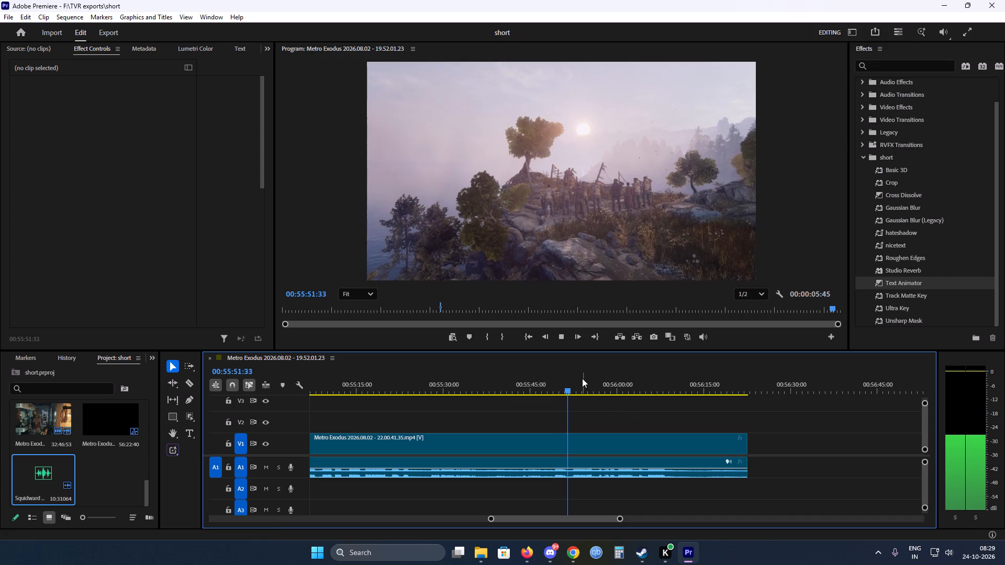
left_click_drag(570, 388, 690, 391)
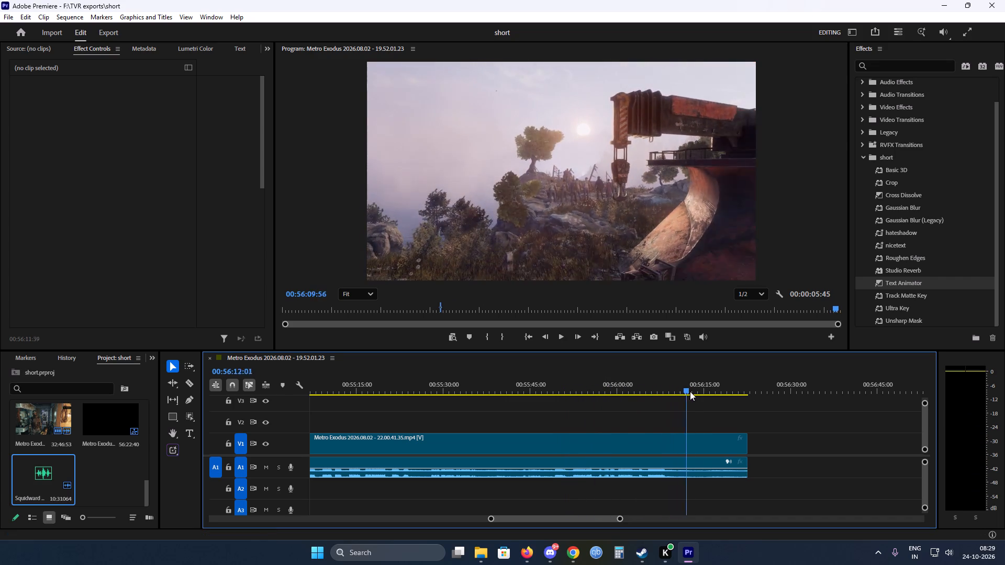
left_click_drag(690, 391, 742, 390)
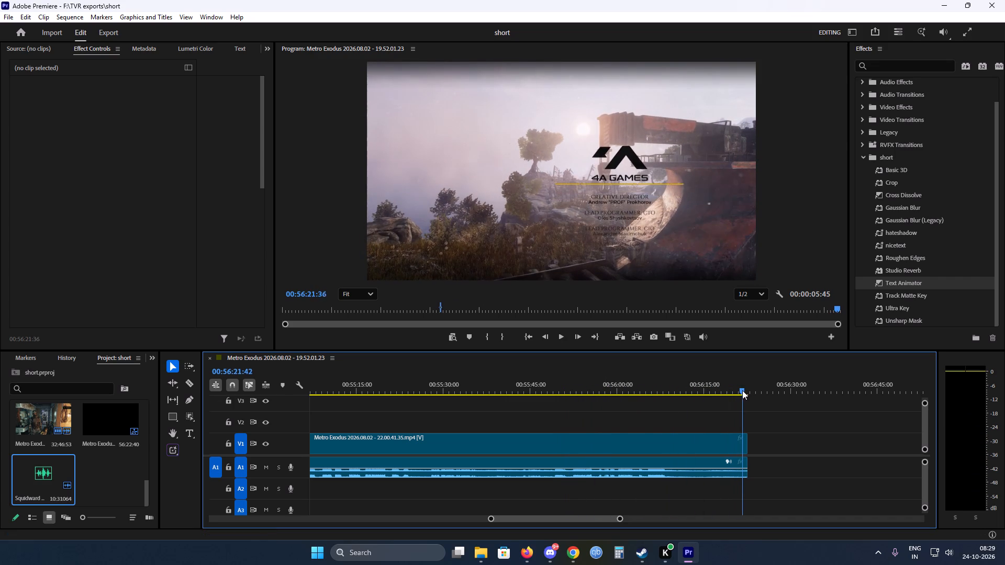
Apply the default video transition to the end of the last clip on V1, preview it, and save the project.
left_click_drag(742, 390, 743, 390)
key("ctrl+d")
key("space")
key("space")
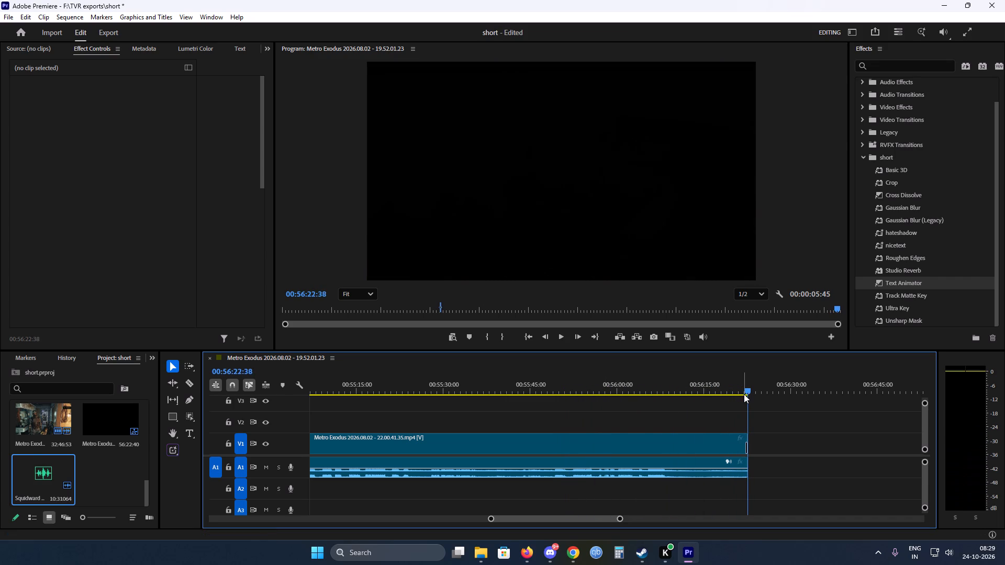
key("ctrl+s")
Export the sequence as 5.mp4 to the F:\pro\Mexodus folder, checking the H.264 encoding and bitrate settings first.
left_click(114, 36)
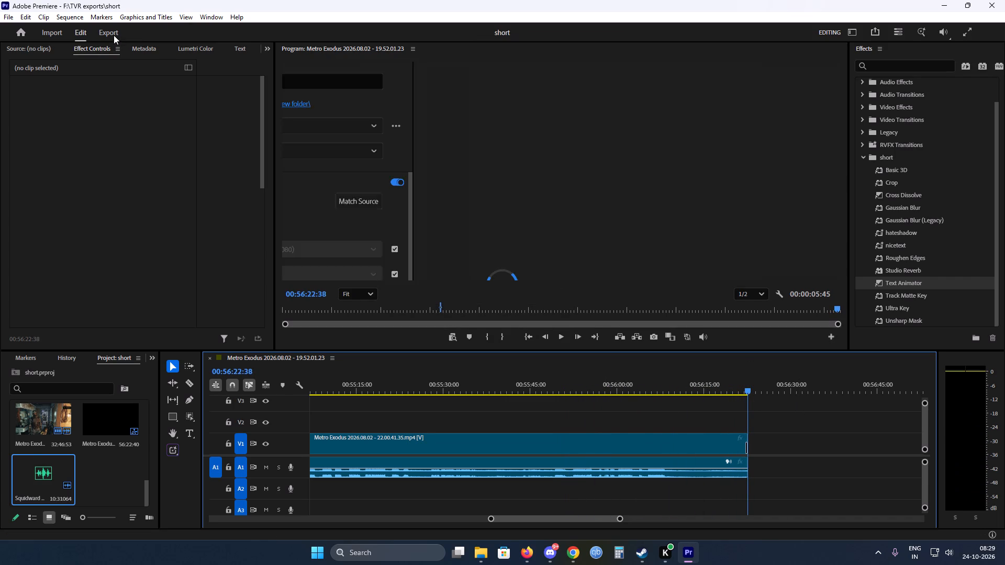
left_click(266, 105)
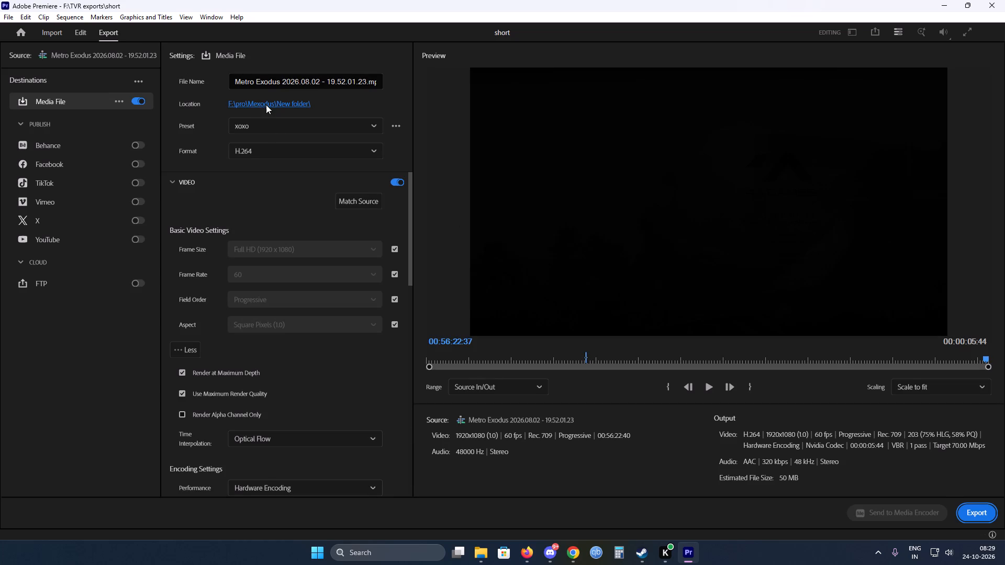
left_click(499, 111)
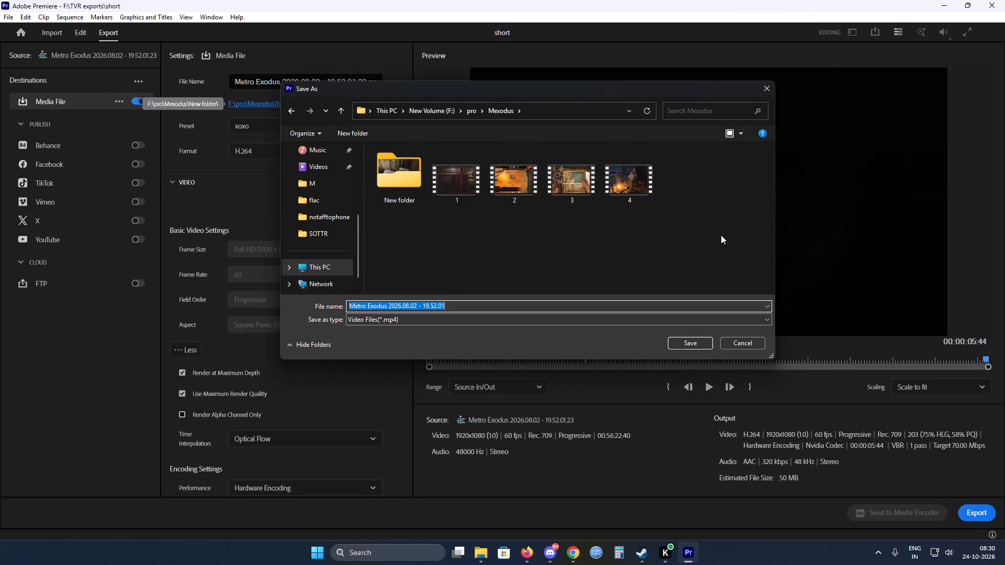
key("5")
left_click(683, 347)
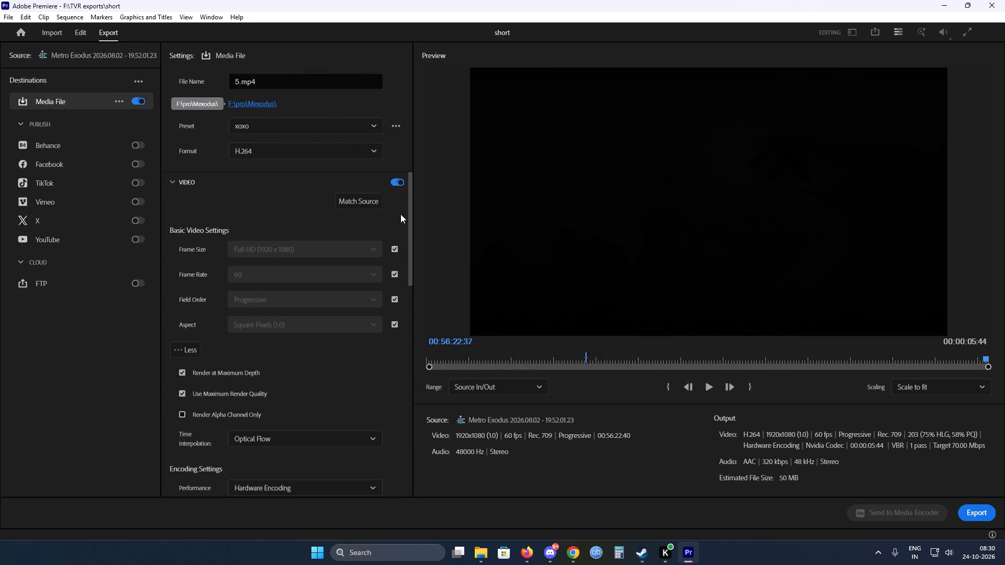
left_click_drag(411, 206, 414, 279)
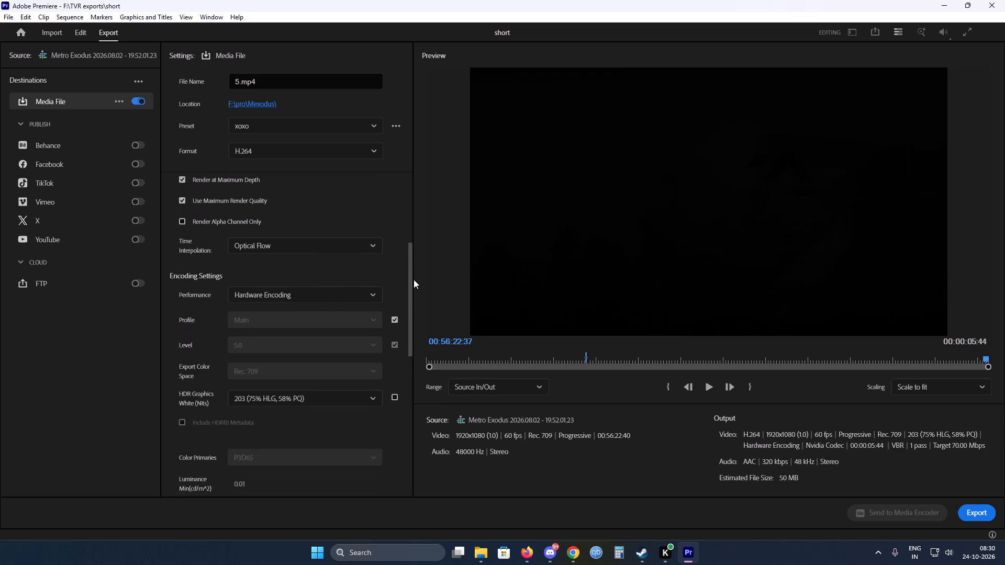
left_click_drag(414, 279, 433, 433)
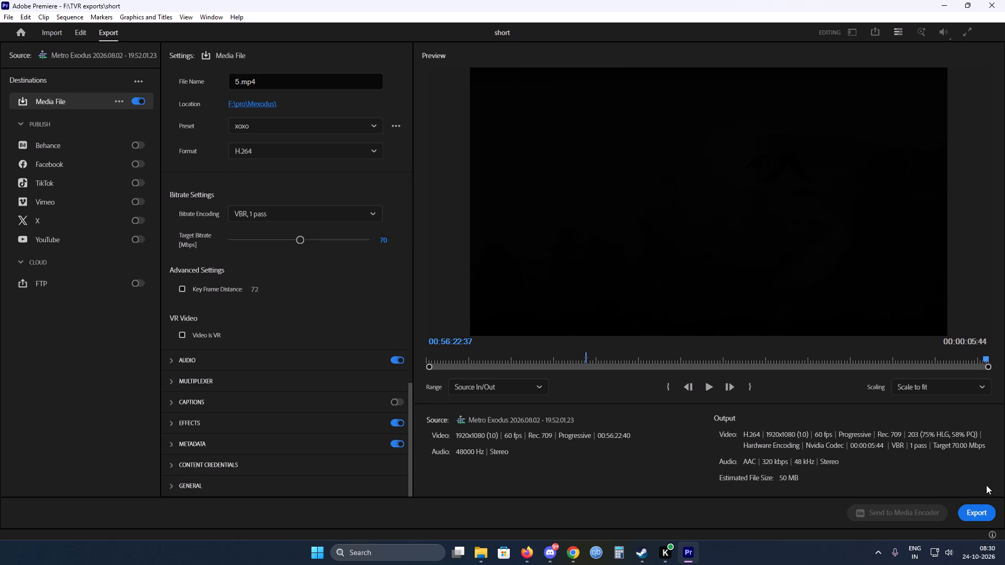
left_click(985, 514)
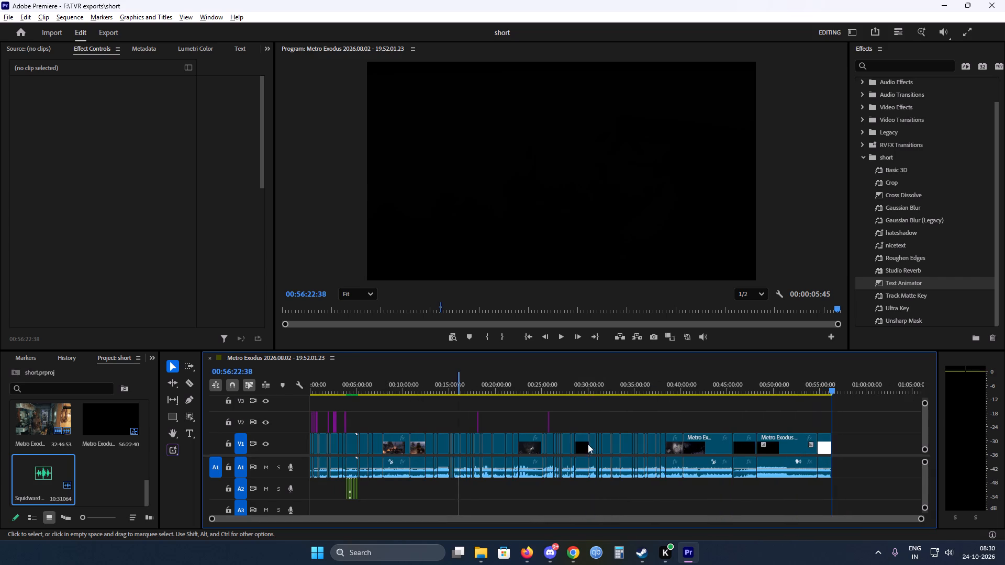
scroll(588, 444, "down", 11, "alt")
key("o")
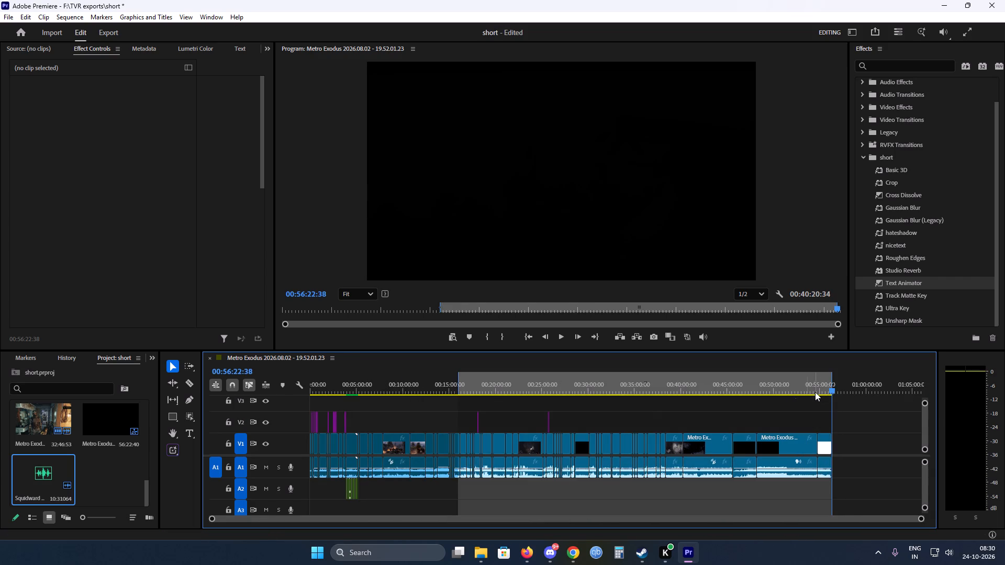
left_click_drag(457, 387, 200, 387)
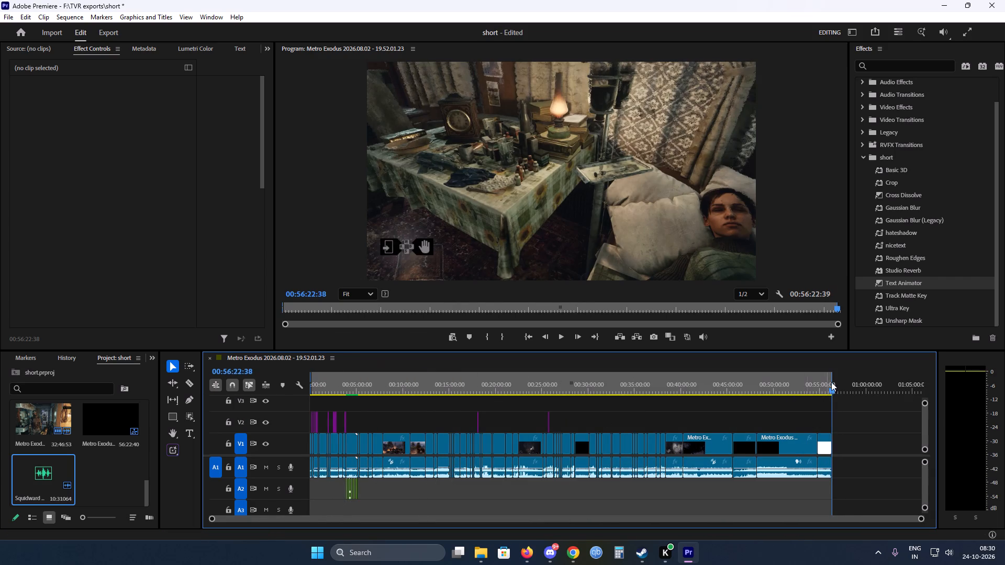
left_click(834, 381)
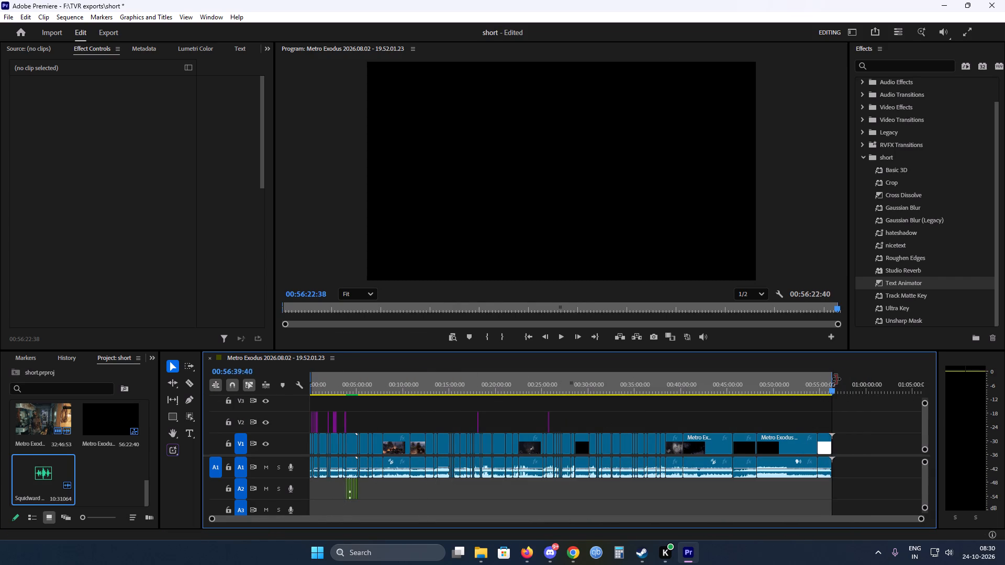
key("ctrl+s")
Delete the existing video 5 from F:\pro\Mexodus and export the Source In/Out range there as 5.mp4.
left_click(104, 32)
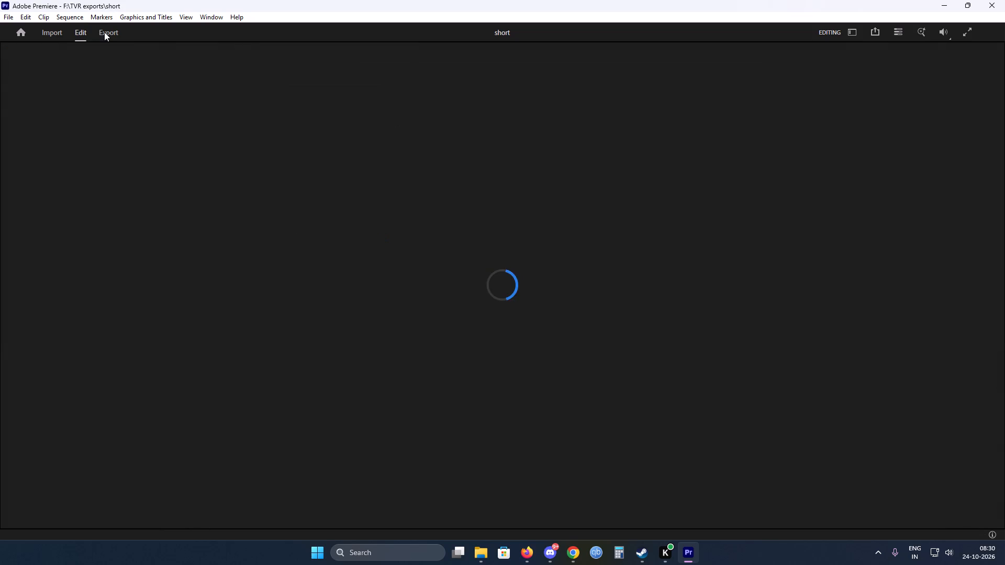
left_click(264, 103)
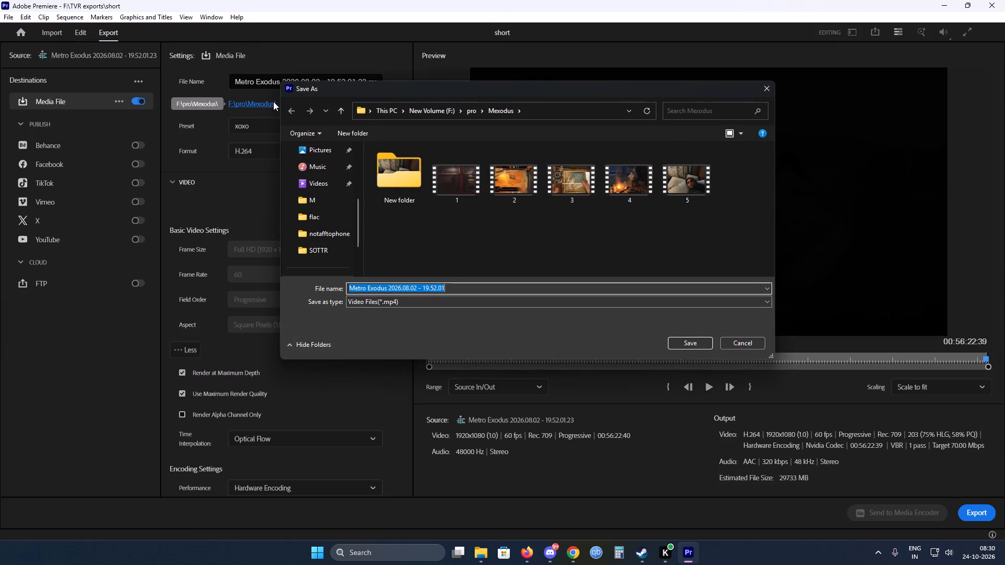
left_click(698, 172)
key("Delete")
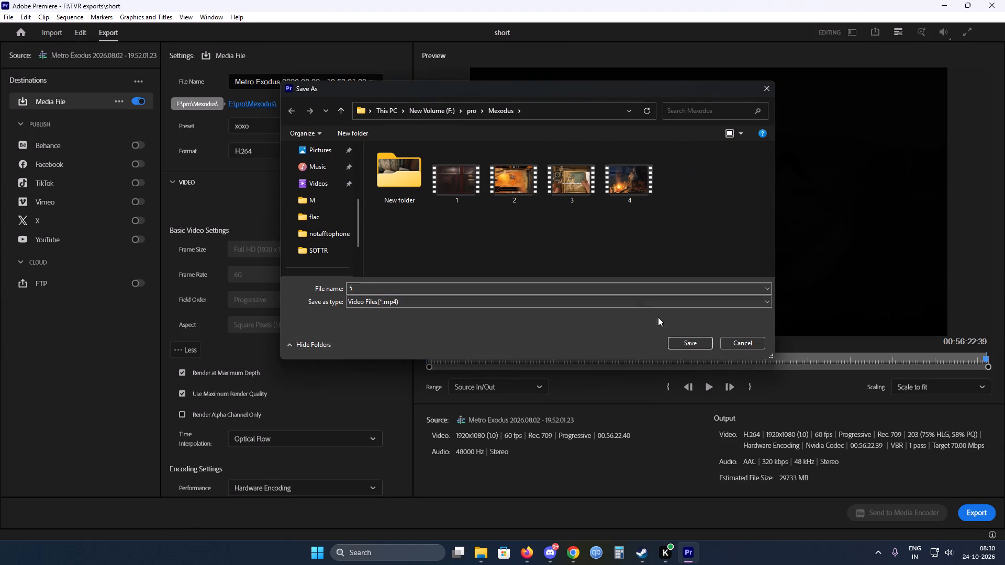
left_click(691, 341)
left_click(504, 394)
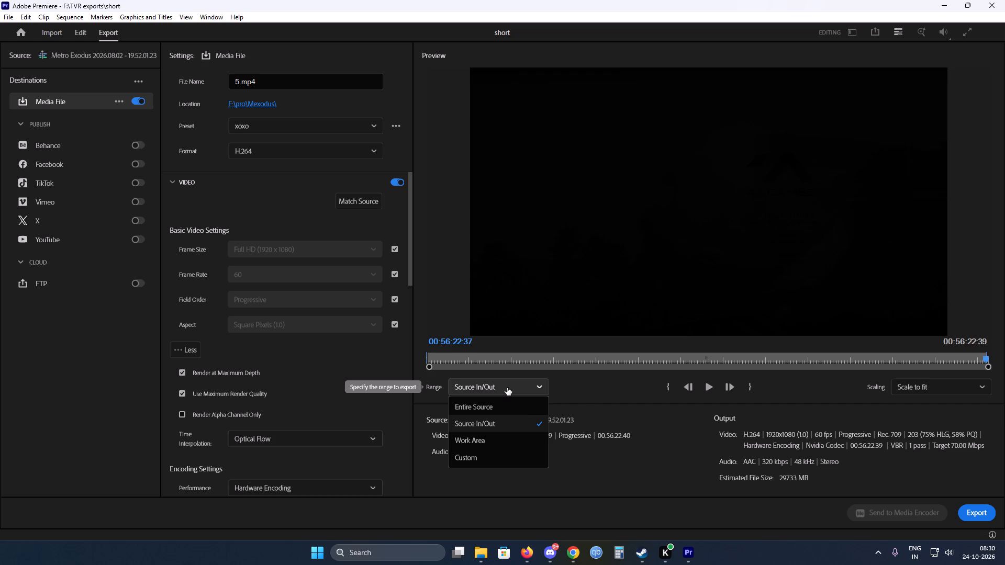
left_click(507, 388)
left_click(986, 514)
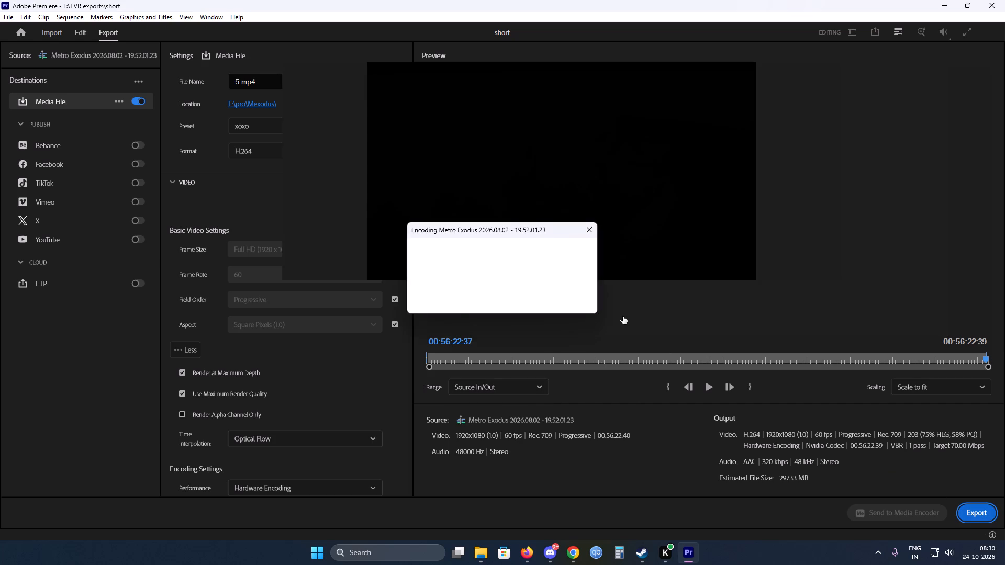